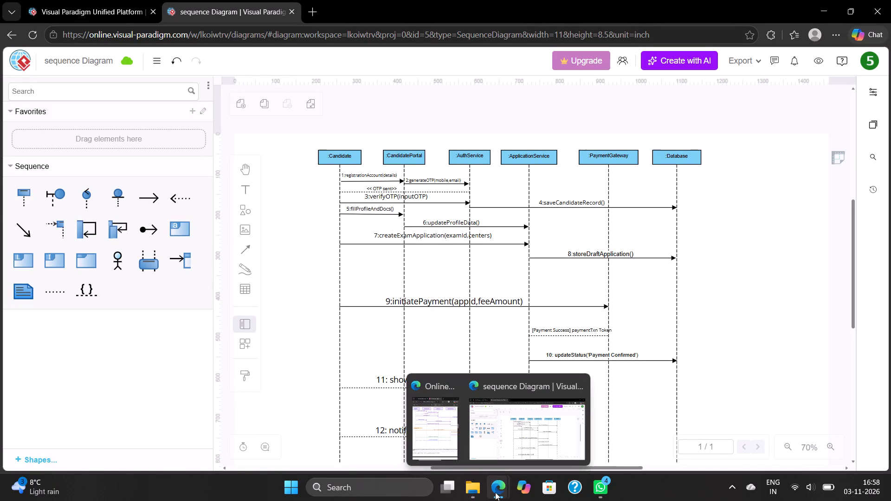
Switch to the Online Exam Registration System UML PDF, maximize it, and review the pages from the Sequence Diagram through the Object Diagram.
left_click(451, 433)
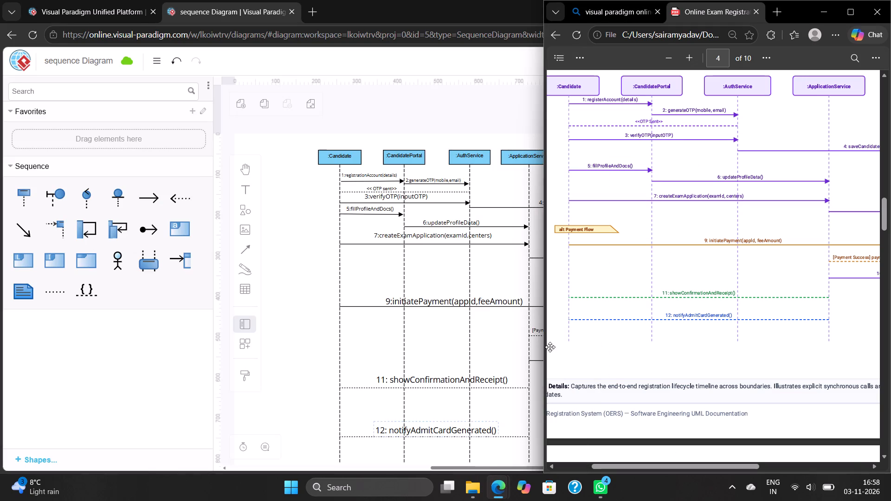
left_click(851, 13)
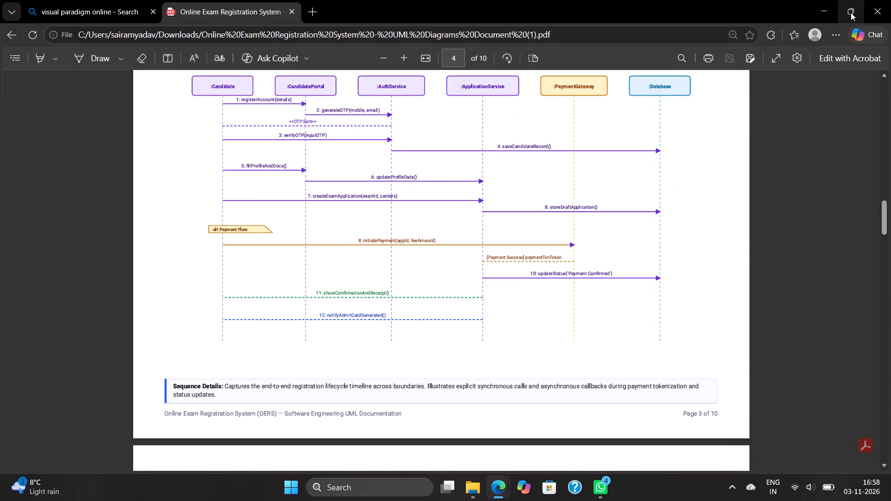
scroll(400, 191, "down", 1)
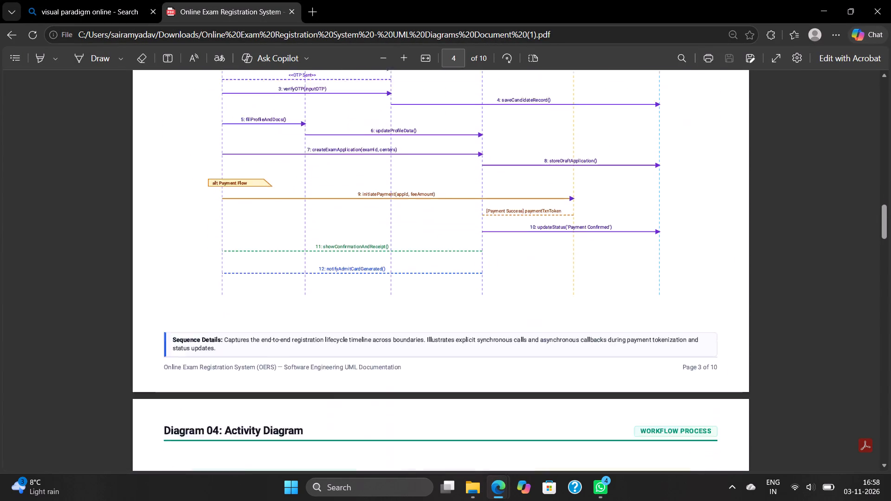
scroll(400, 191, "down", 4)
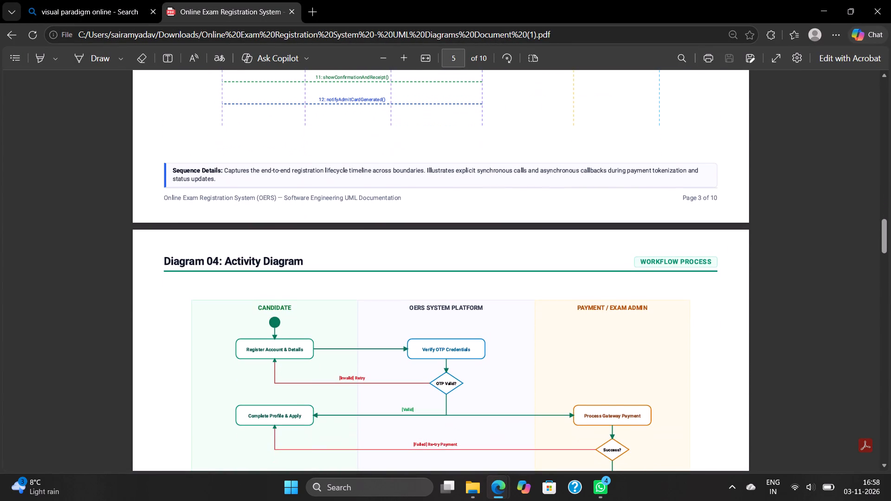
scroll(400, 191, "down", 7)
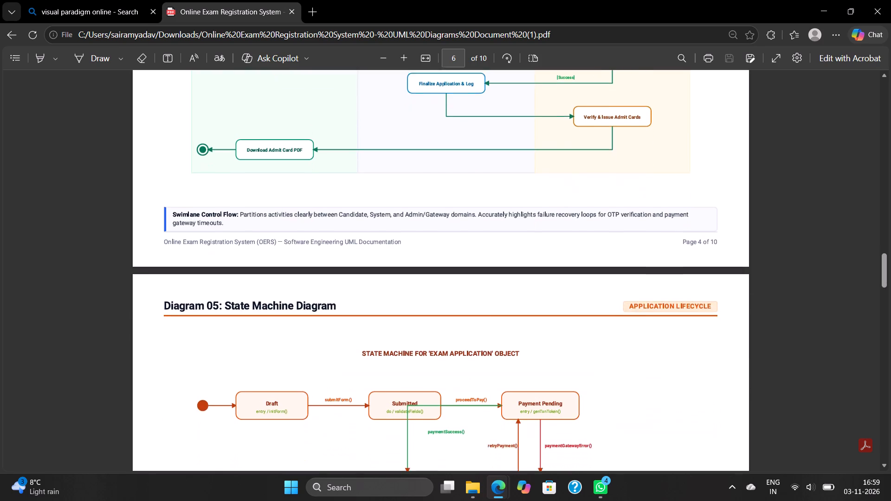
scroll(400, 191, "down", 5)
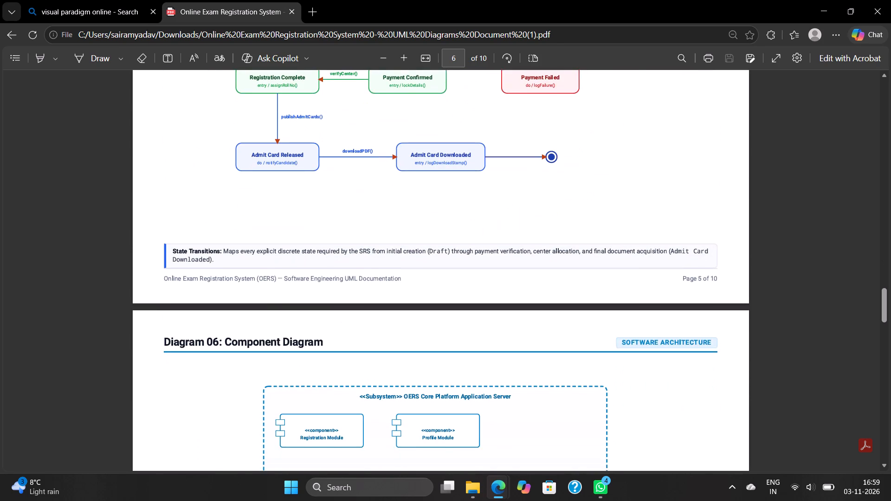
scroll(400, 191, "down", 2)
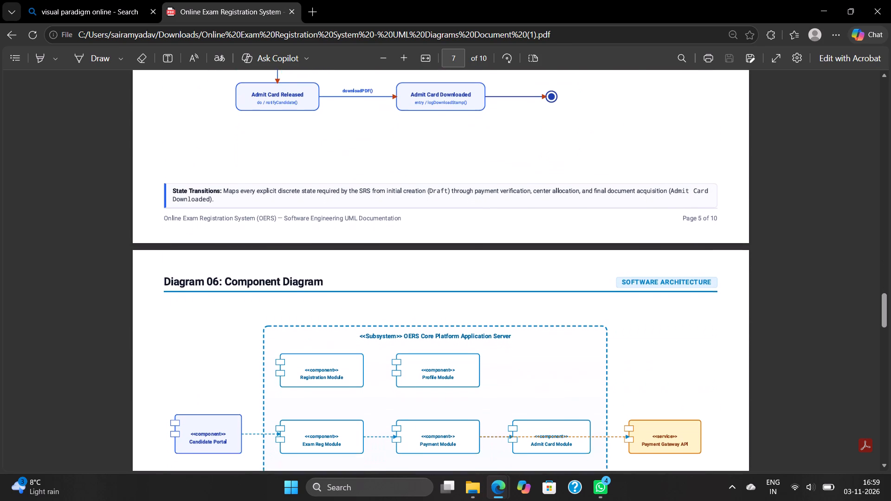
scroll(400, 191, "down", 2)
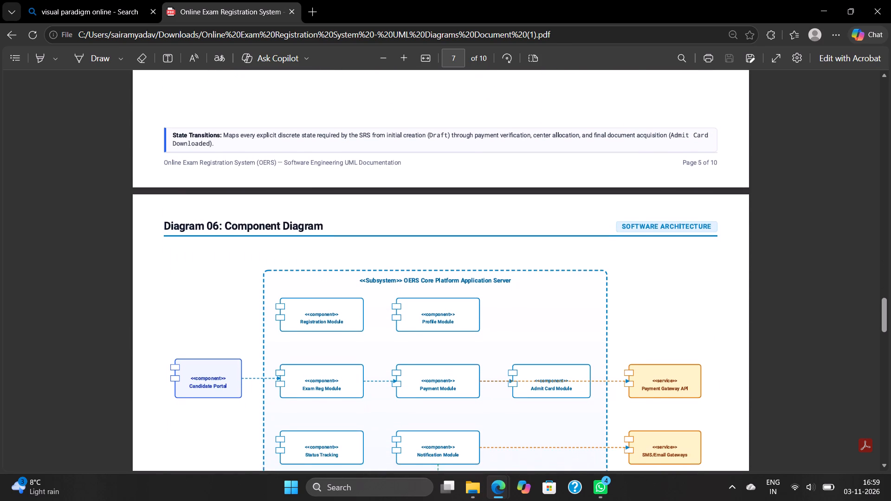
scroll(400, 191, "down", 4)
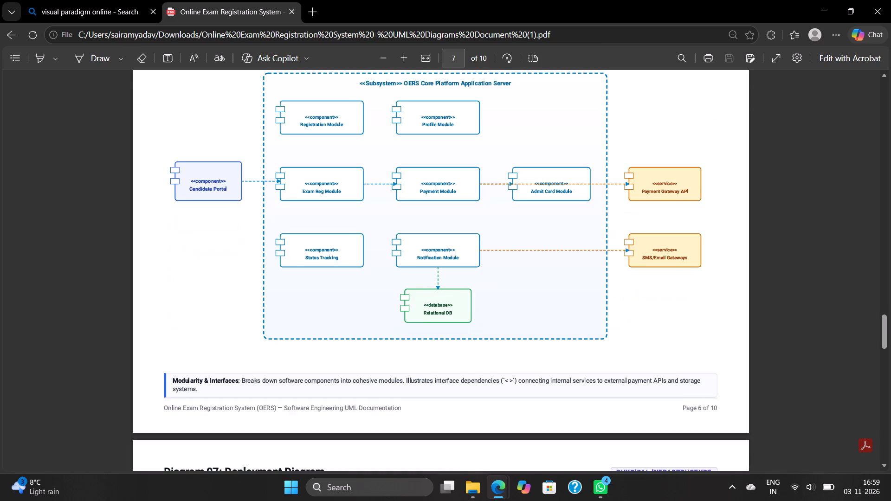
scroll(400, 191, "down", 4)
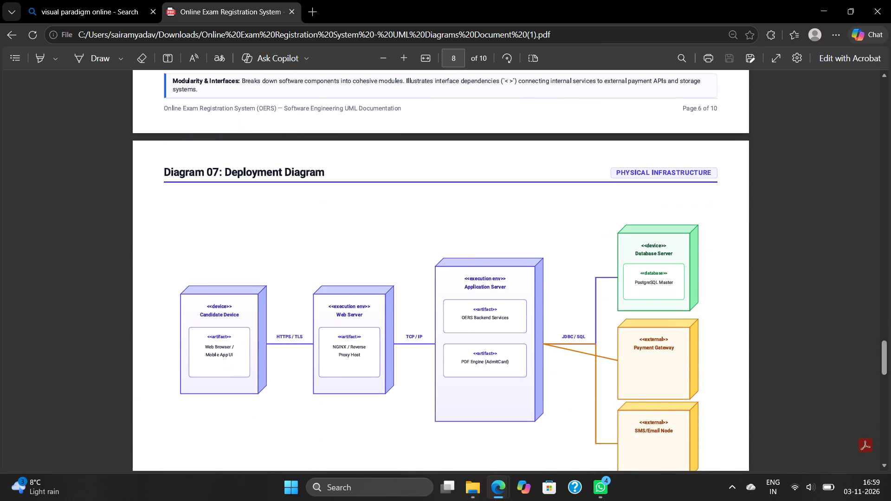
scroll(400, 191, "down", 7)
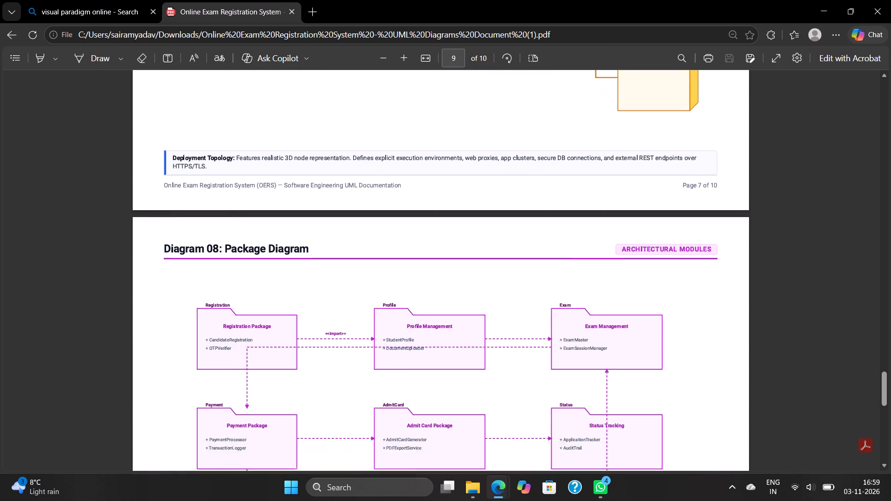
scroll(400, 191, "down", 7)
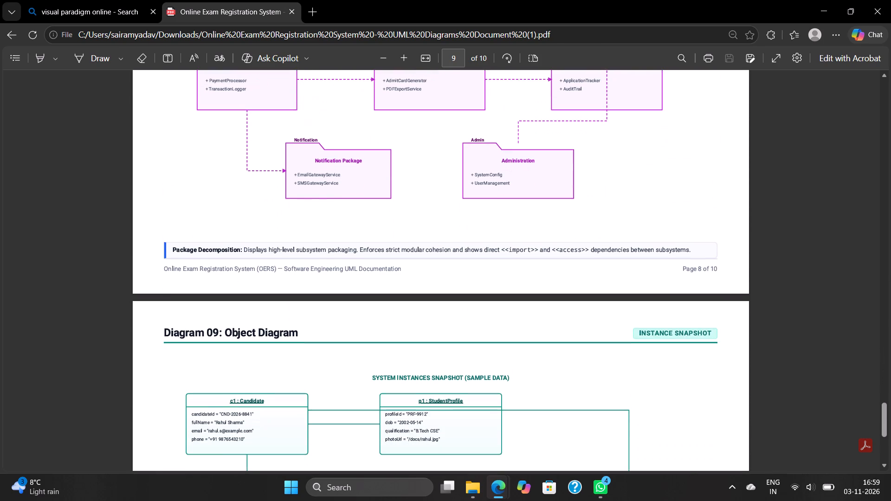
scroll(400, 191, "down", 5)
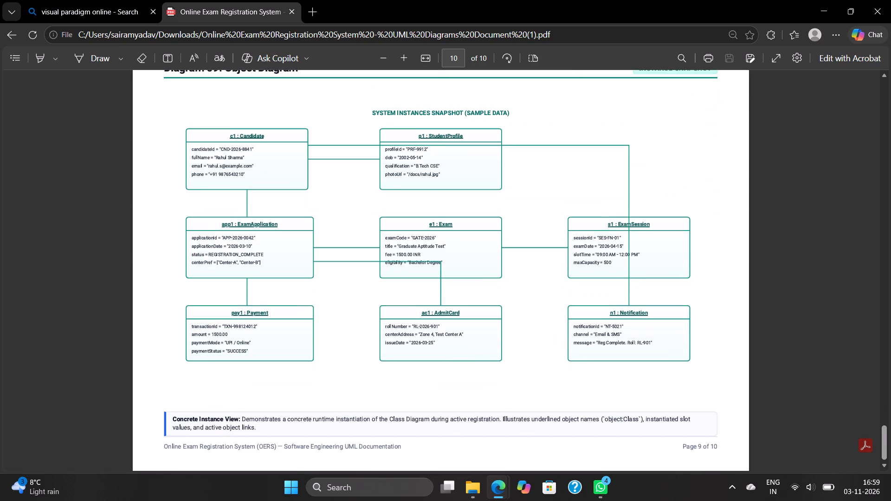
scroll(400, 191, "down", 3)
Return to the PDF's cover page and examine the class diagram's classes and relationships.
scroll(400, 191, "up", 13)
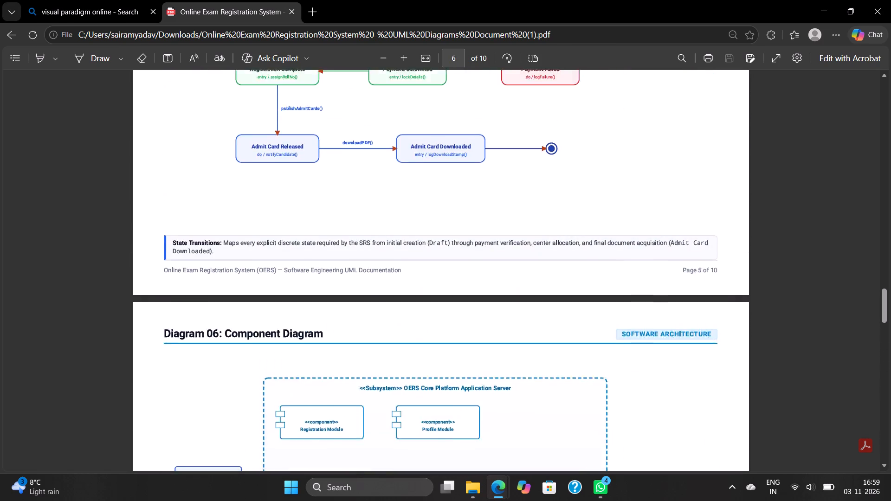
scroll(400, 191, "up", 8)
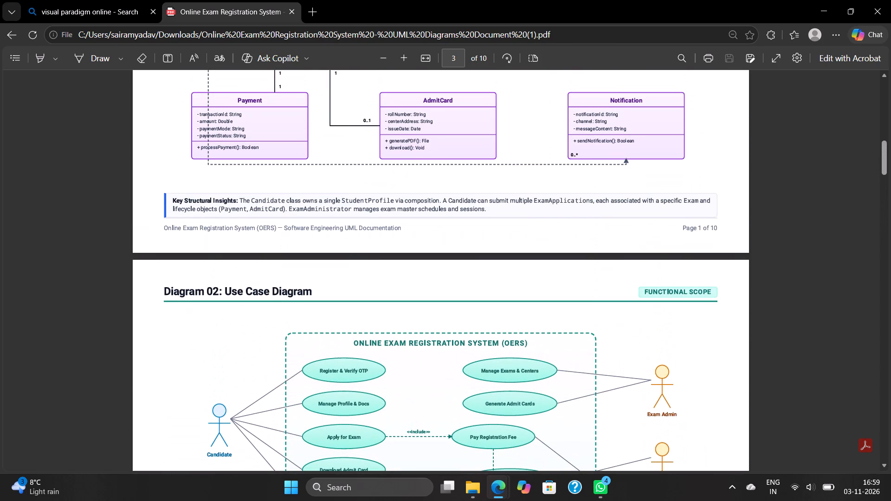
scroll(400, 191, "up", 8)
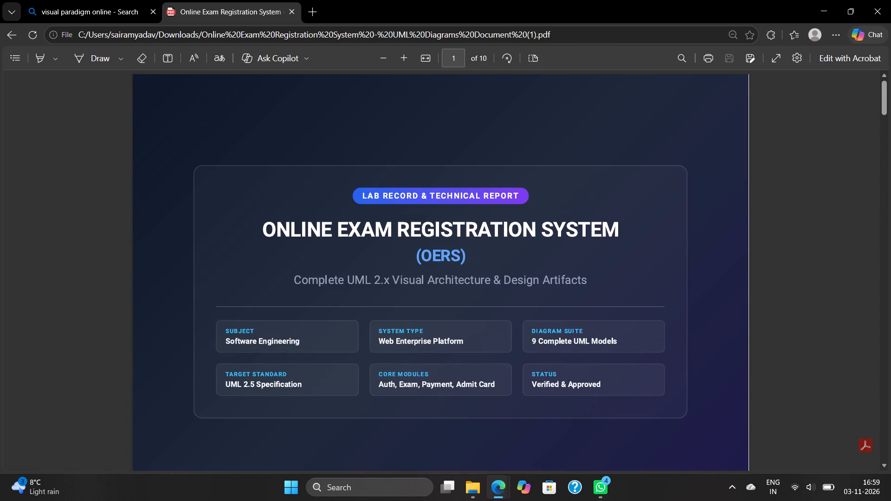
scroll(400, 191, "up", 1)
scroll(400, 191, "down", 2)
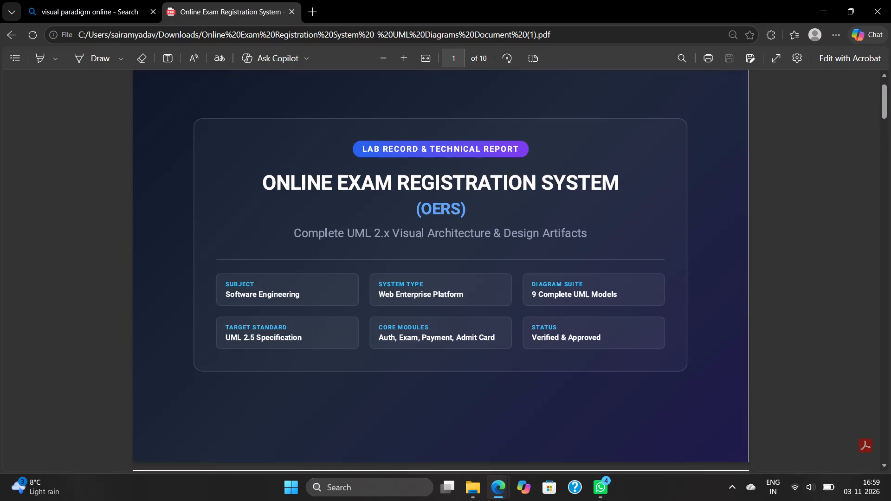
scroll(400, 191, "down", 8)
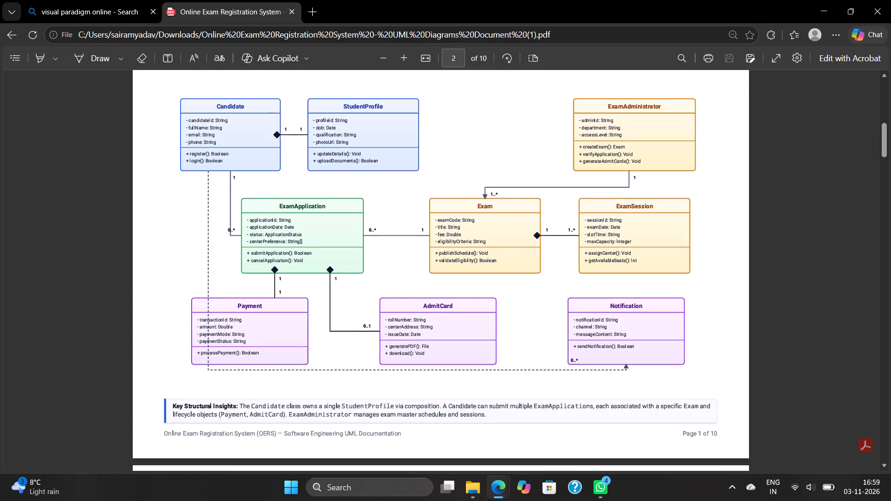
scroll(400, 191, "down", 1)
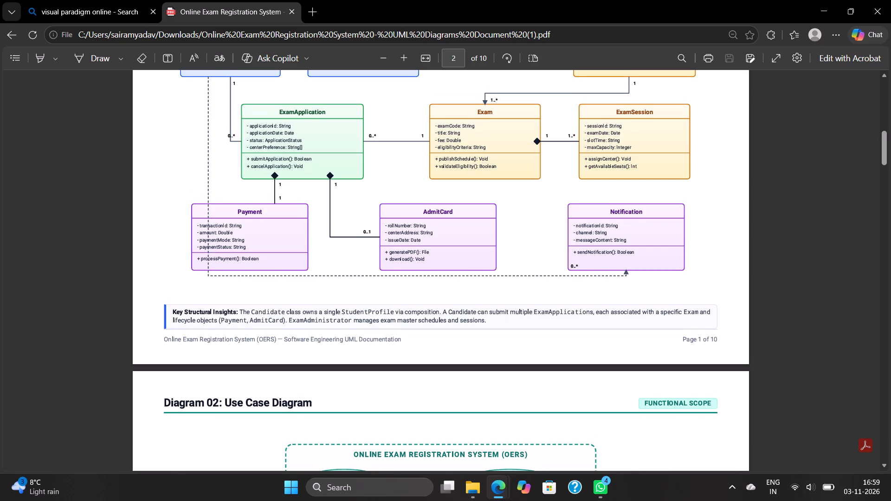
scroll(400, 191, "up", 1)
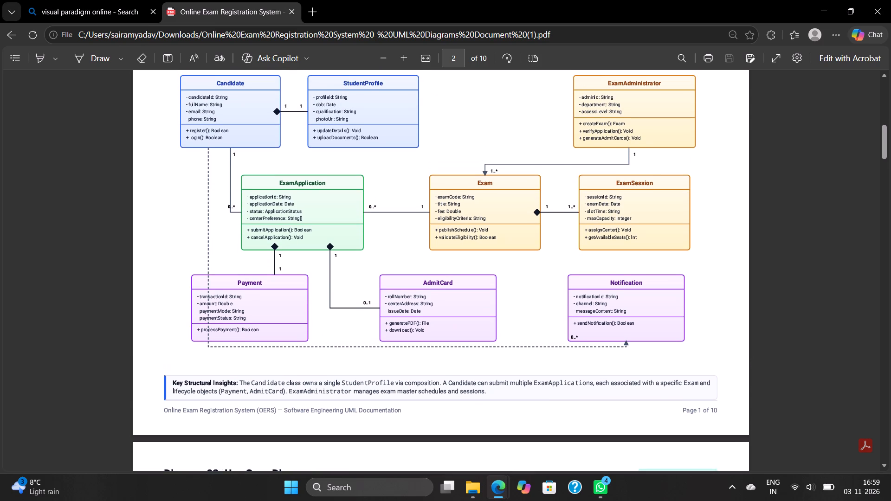
Examine Diagram 02: Use Case Diagram and Diagram 03: Sequence Diagram in the PDF.
scroll(400, 191, "down", 4)
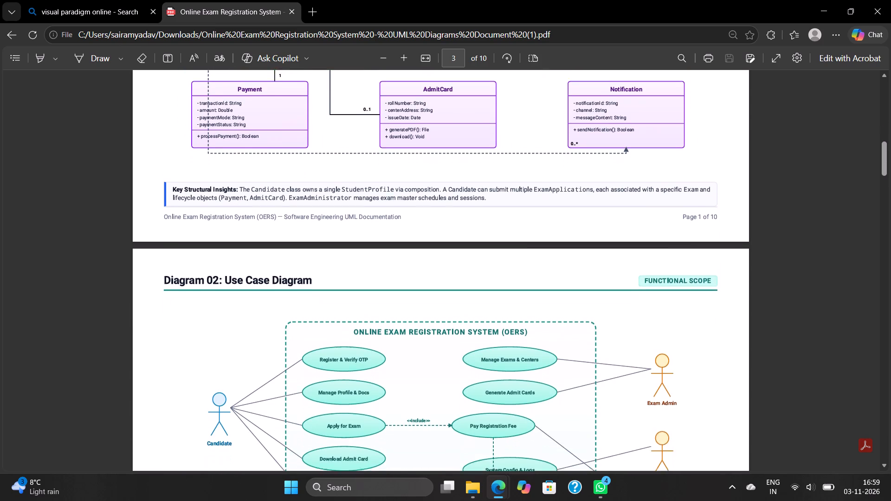
scroll(400, 191, "down", 4)
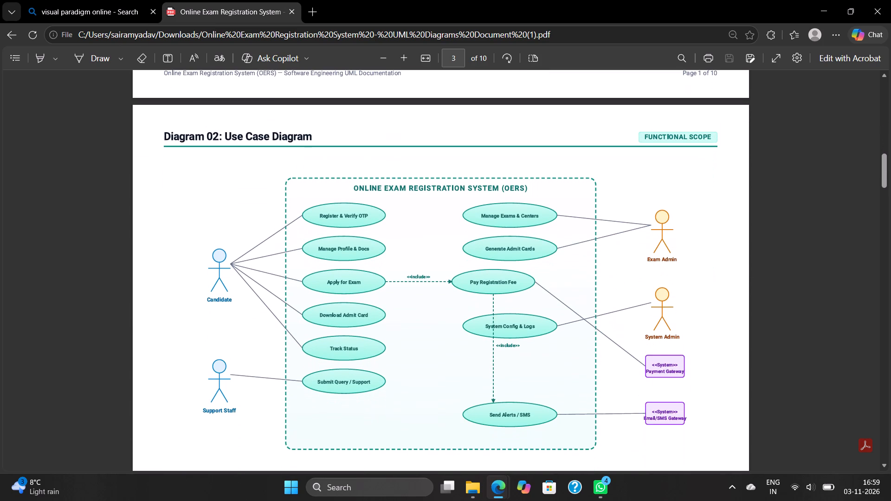
scroll(400, 191, "down", 2)
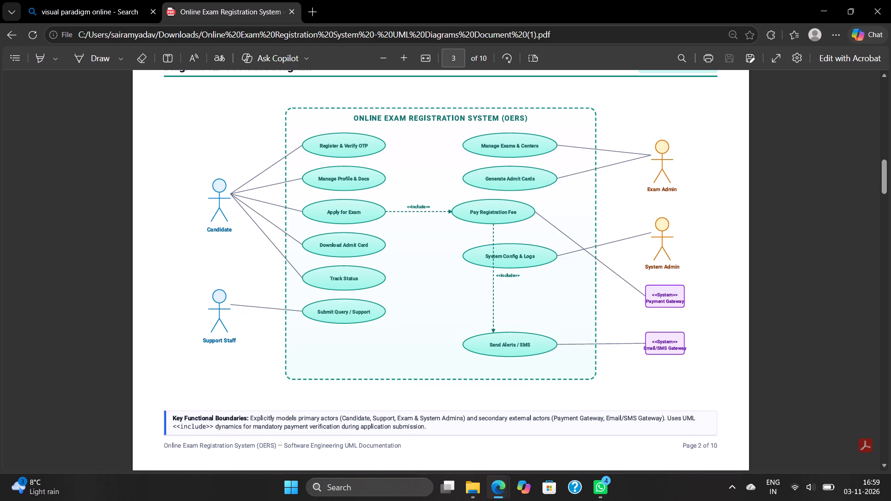
scroll(400, 191, "down", 2)
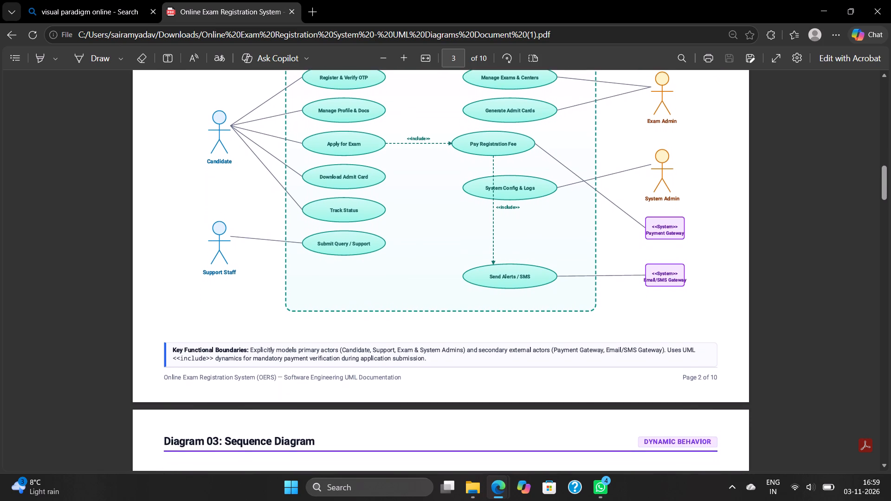
scroll(400, 191, "down", 2)
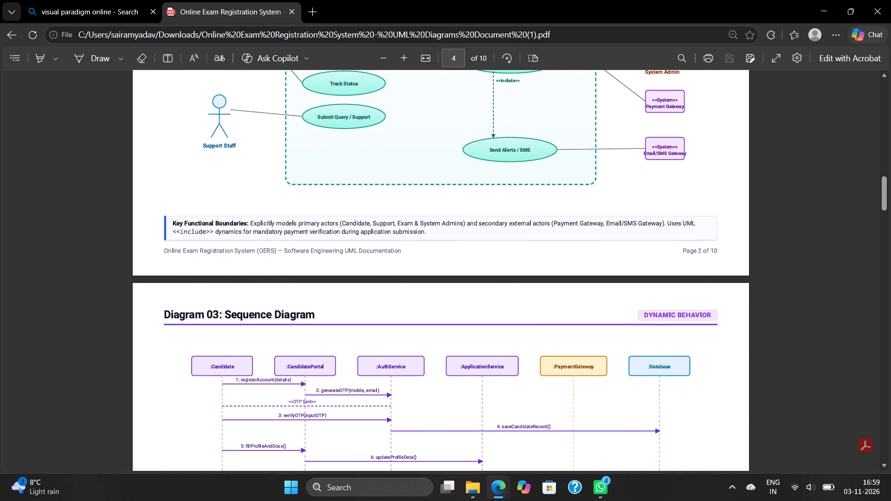
scroll(400, 191, "down", 3)
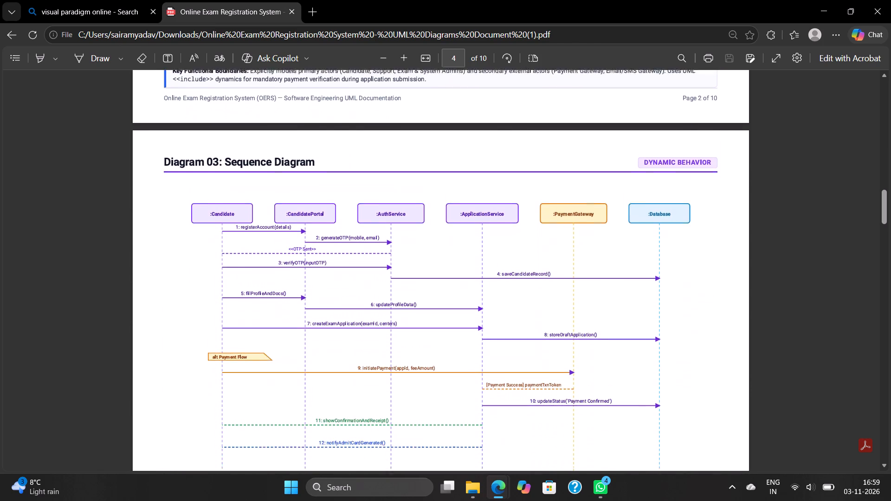
scroll(400, 191, "down", 6)
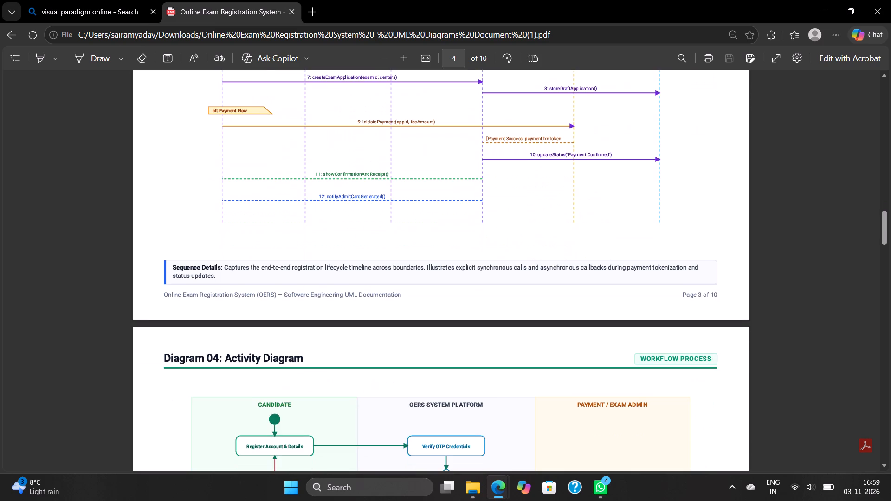
Arrange the PDF, showing Diagram 04: Activity Diagram, side by side with the Visual Paradigm sequence diagram window.
scroll(400, 191, "down", 2)
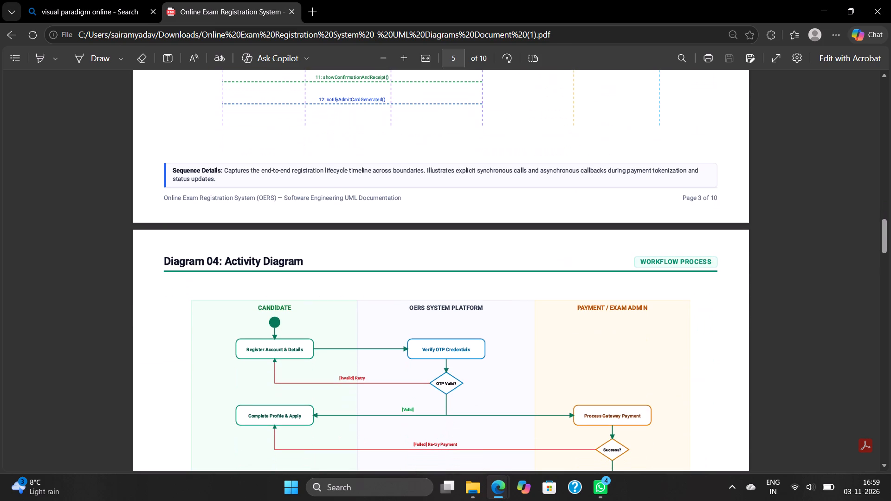
scroll(400, 191, "down", 1)
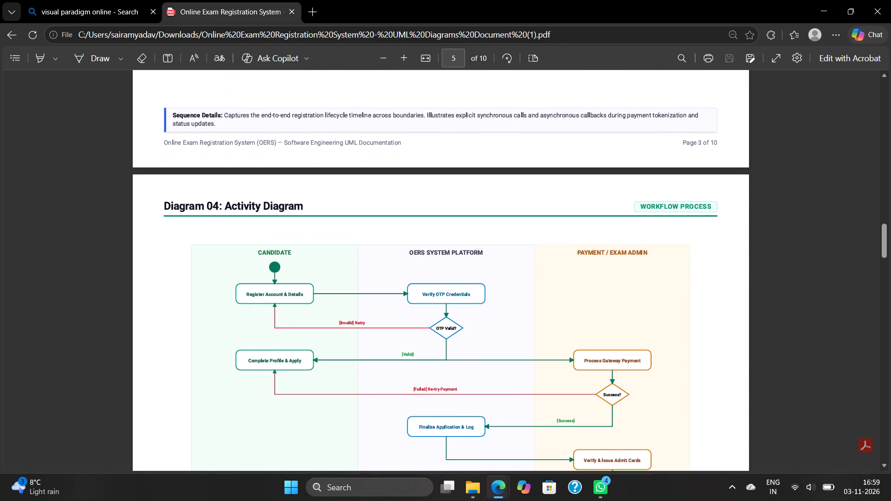
scroll(400, 191, "down", 1)
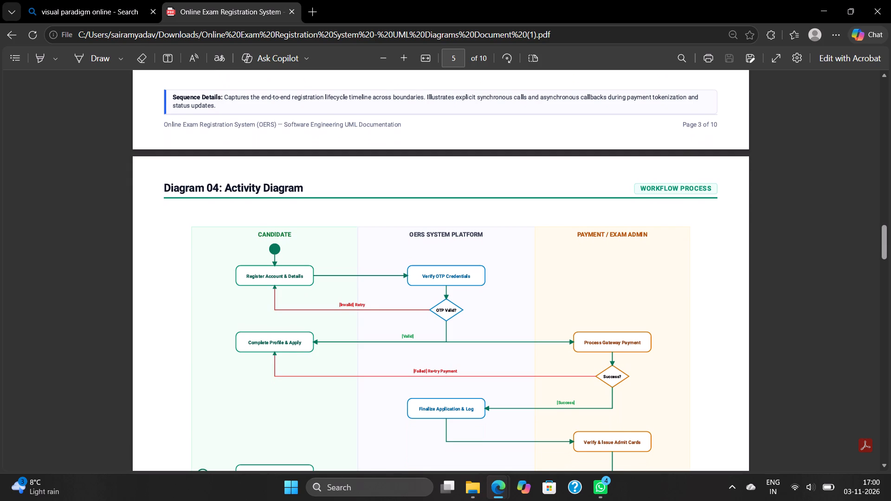
scroll(400, 191, "down", 1)
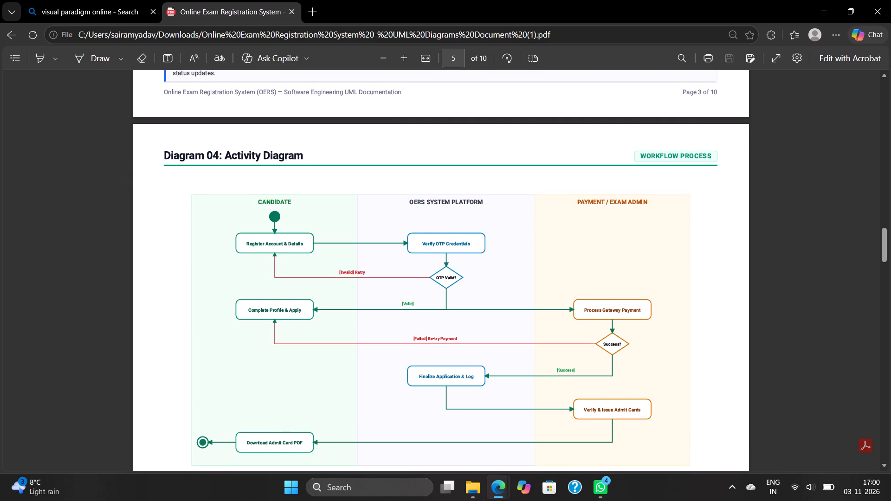
scroll(400, 191, "down", 1)
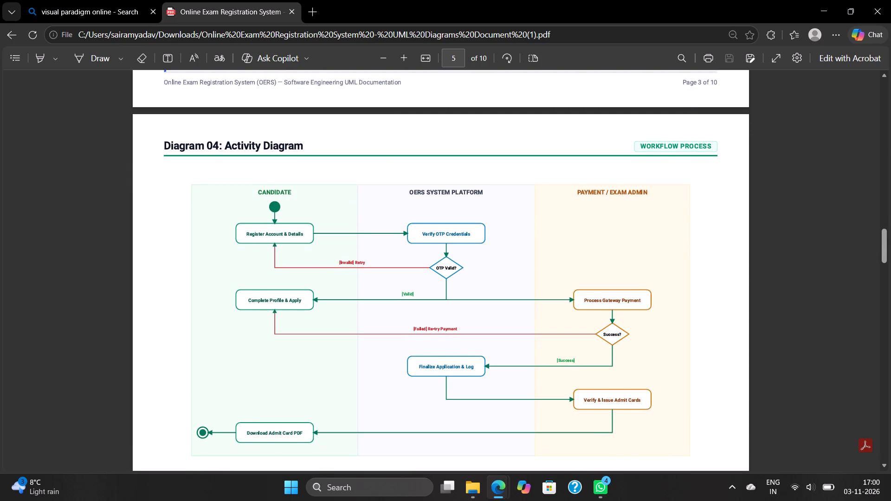
scroll(400, 191, "down", 1)
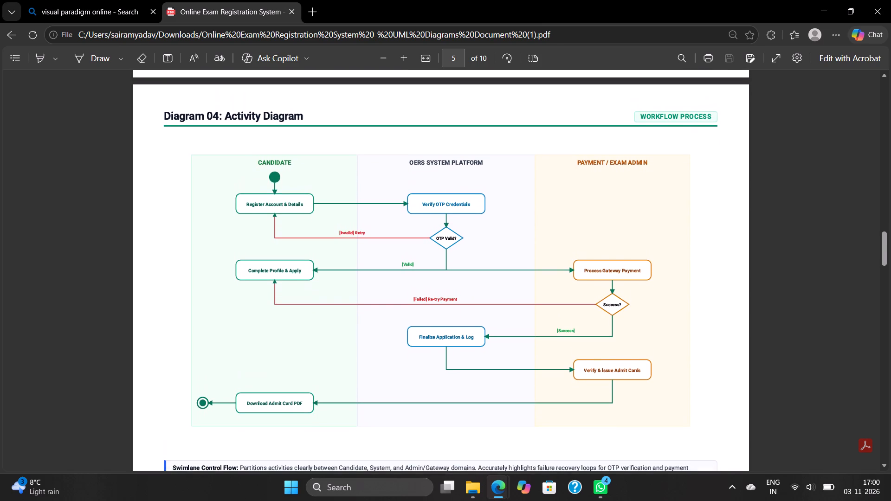
key("super+Right")
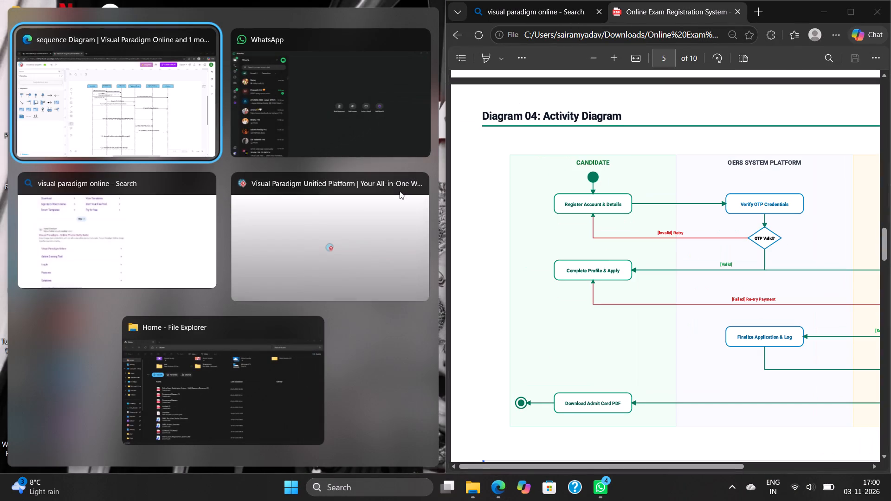
left_click(121, 137)
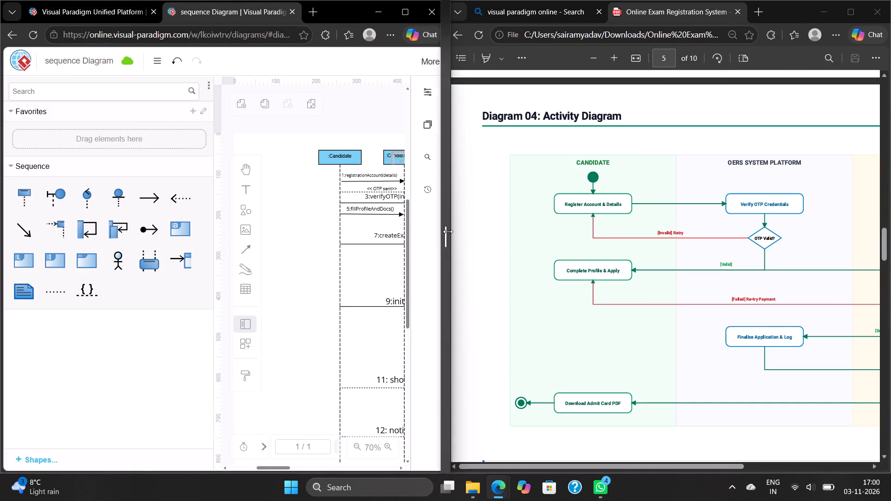
Widen the Visual Paradigm window to about two thirds of the screen, keeping the PDF beside it.
left_click_drag(448, 231, 587, 210)
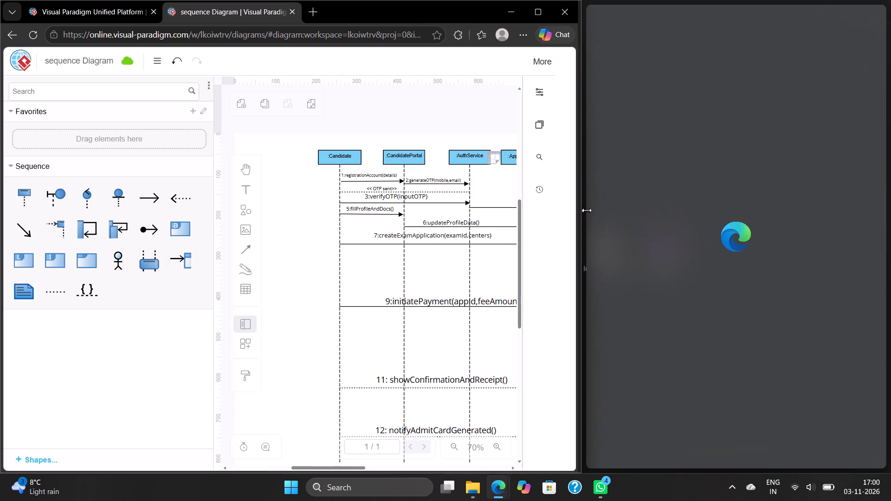
left_click_drag(587, 210, 595, 209)
scroll(403, 181, "left", 3)
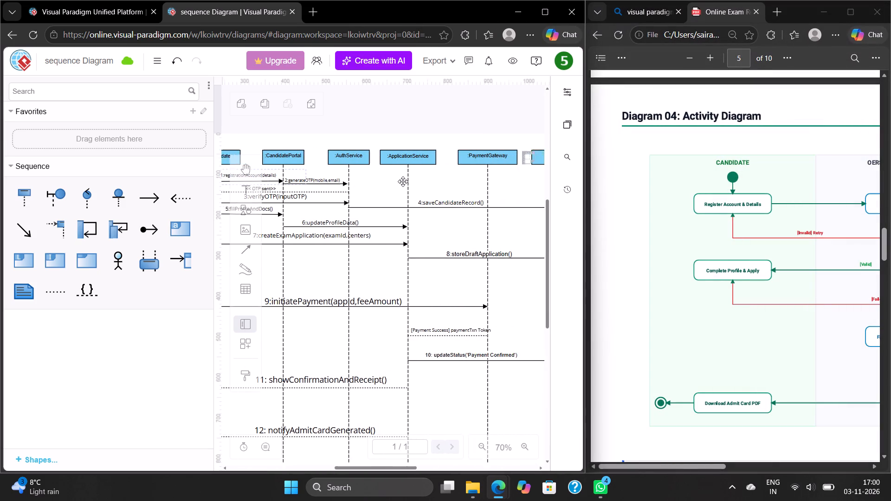
scroll(403, 181, "left", 1)
Create a new blank Activity Diagram from the Visual Paradigm unified platform page and maximize its window.
left_click(109, 17)
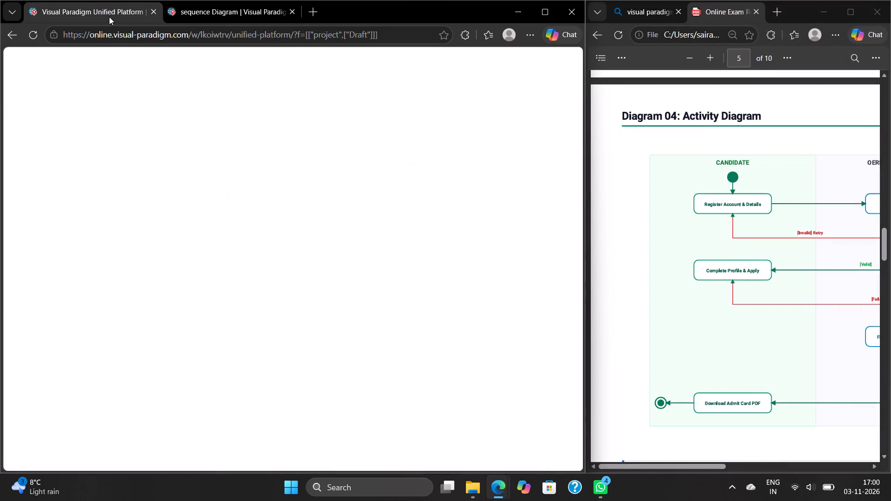
left_click(367, 153)
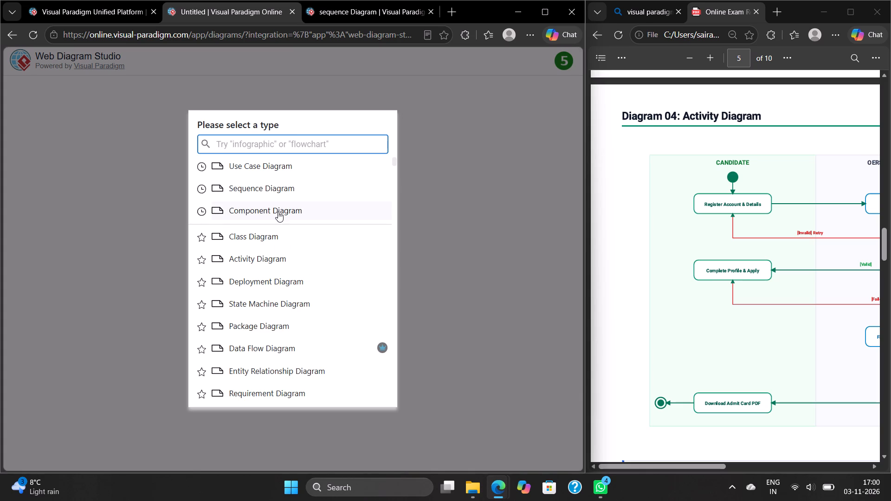
scroll(265, 303, "down", 4)
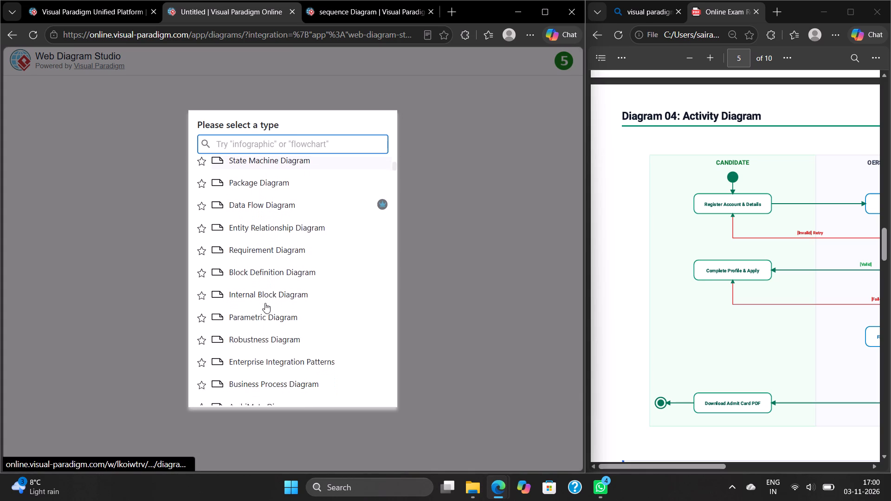
scroll(265, 303, "down", 4)
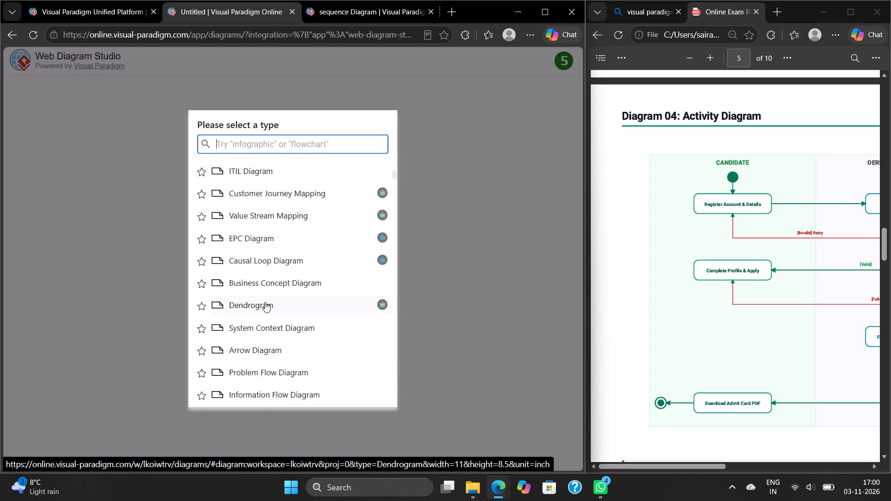
scroll(265, 302, "up", 2)
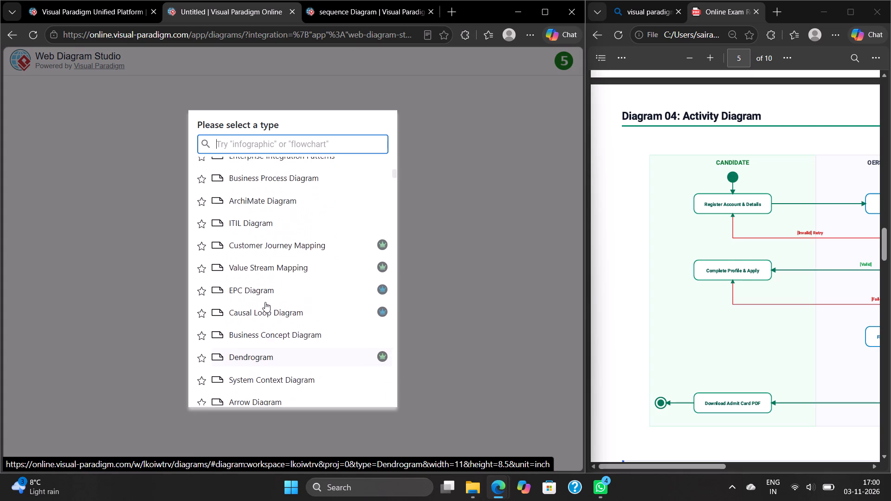
scroll(265, 302, "up", 5)
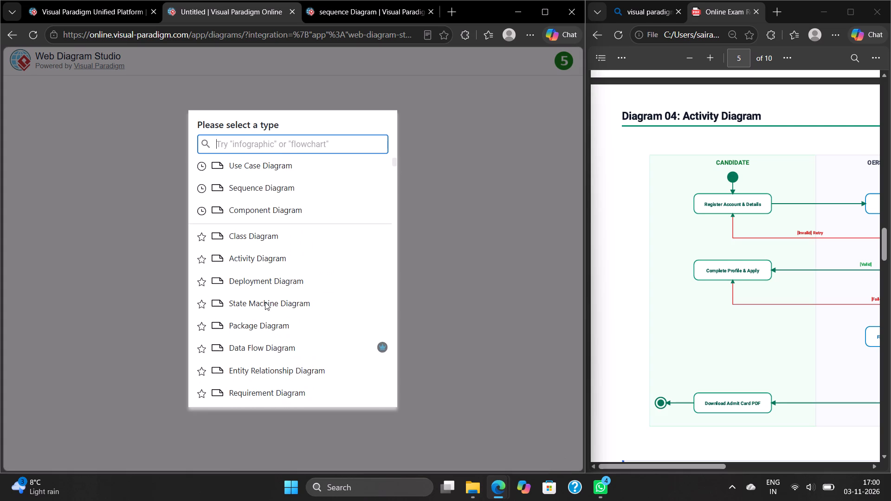
scroll(265, 302, "up", 1)
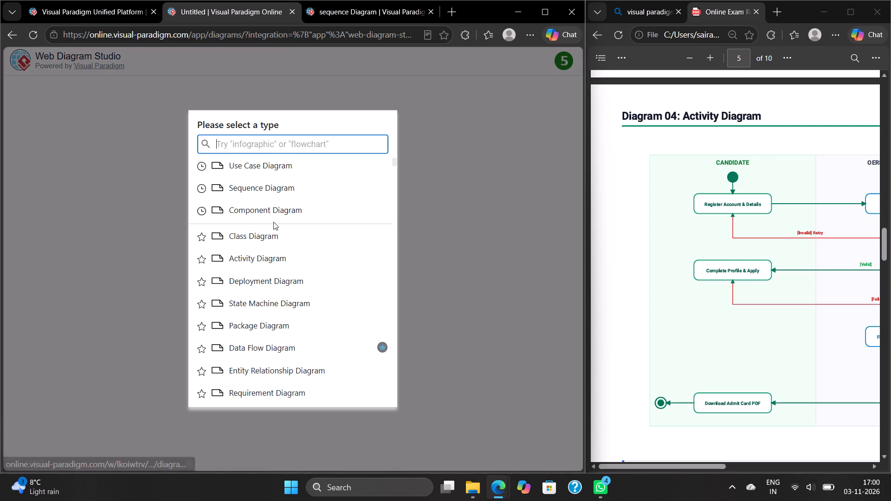
left_click(256, 260)
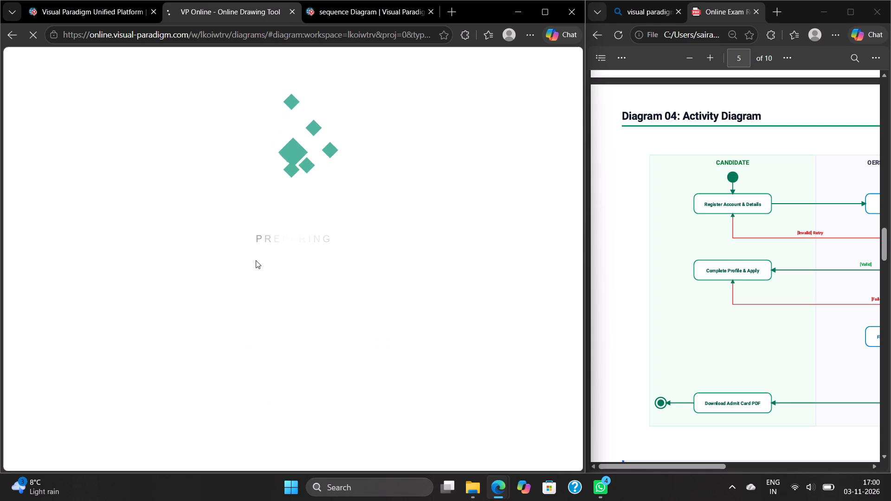
left_click(542, 11)
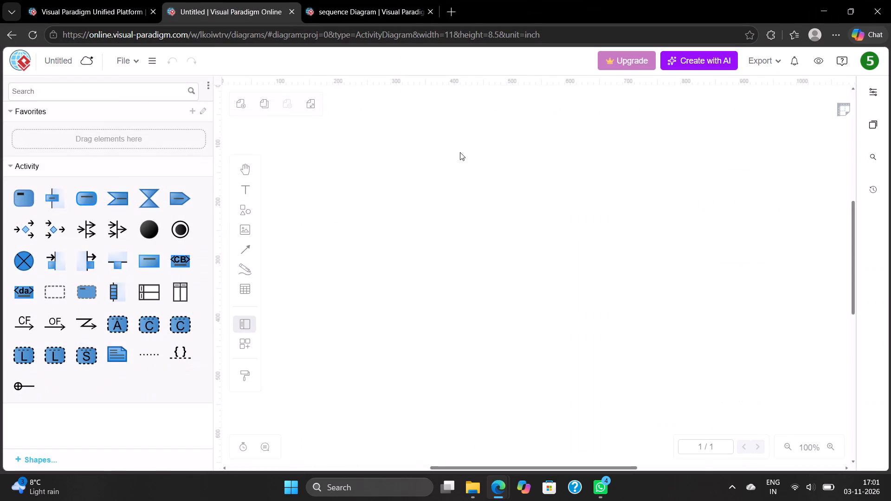
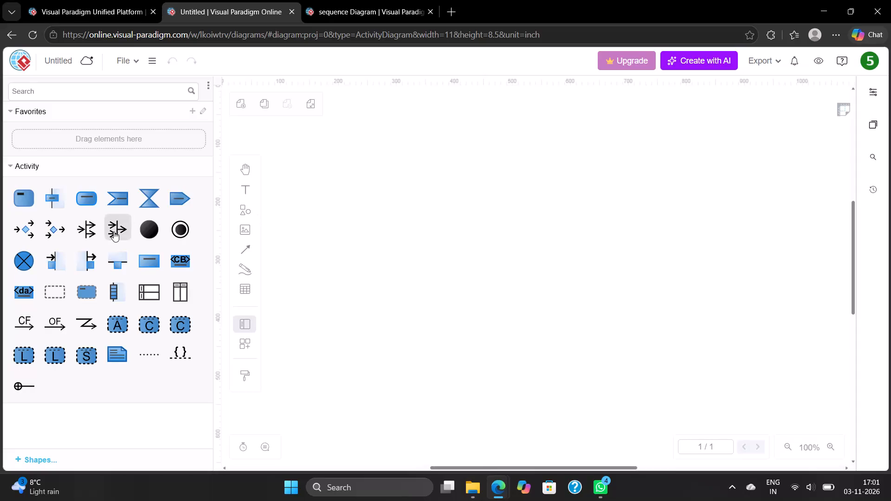
Add an initial node to the activity diagram and place it near the top of the canvas.
left_click(145, 231)
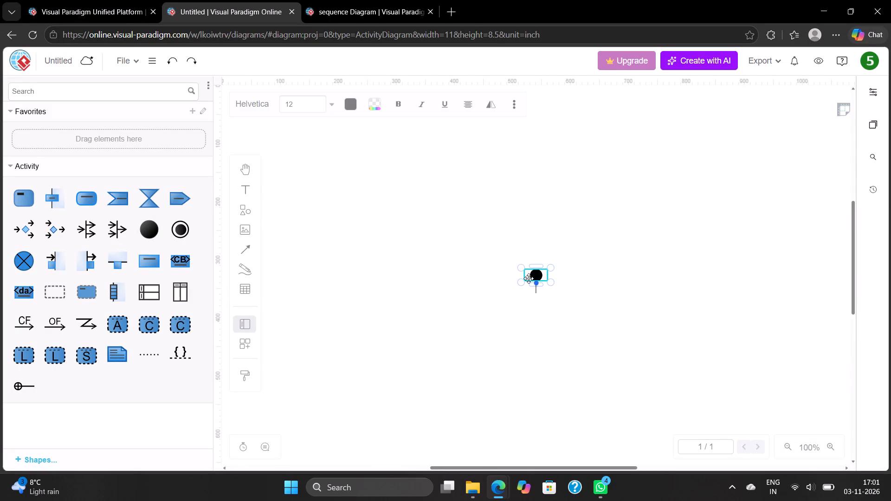
left_click_drag(535, 278, 386, 174)
Add a text label reading CANDIDATE just above the initial node.
double_click(369, 145)
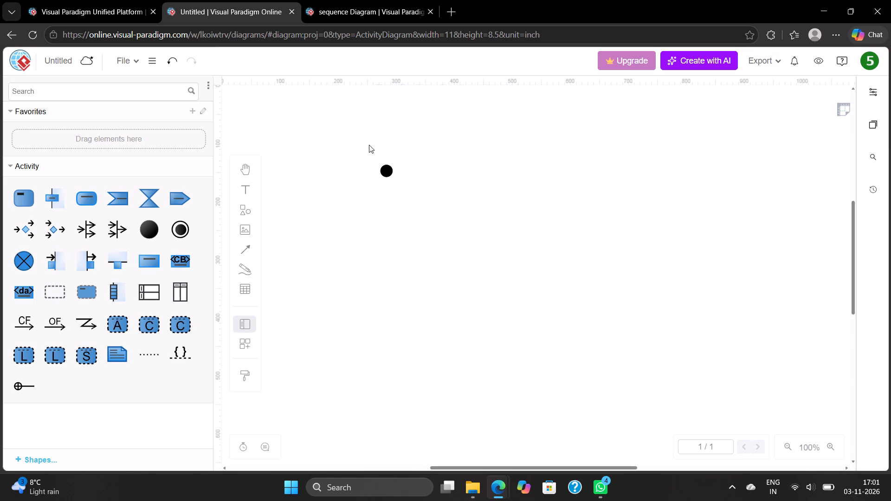
key("BackSpace")
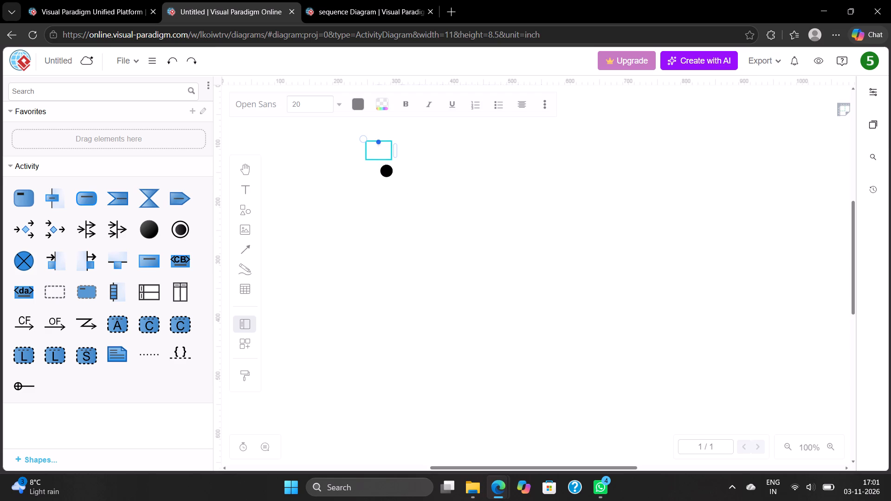
key("shift+c")
type("ANDI")
type("DATE")
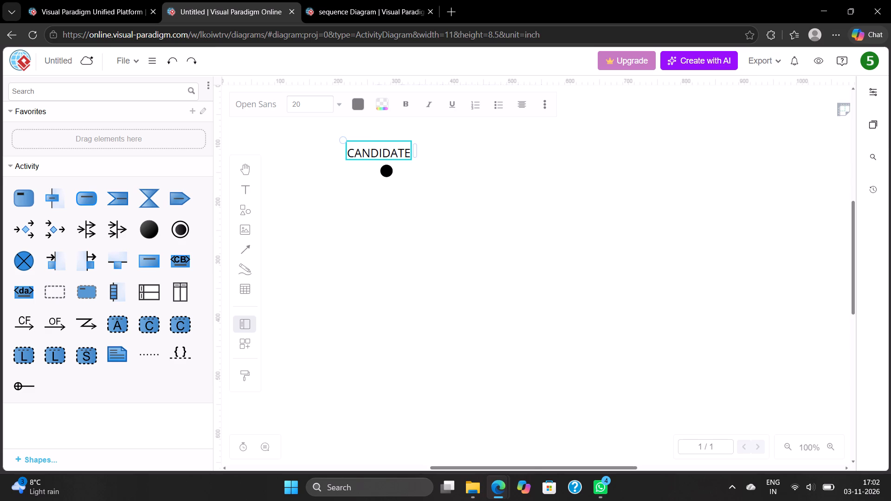
Replace the text of the label above the initial node with STUDENT.
key("BackSpace")
key("BackSpace")
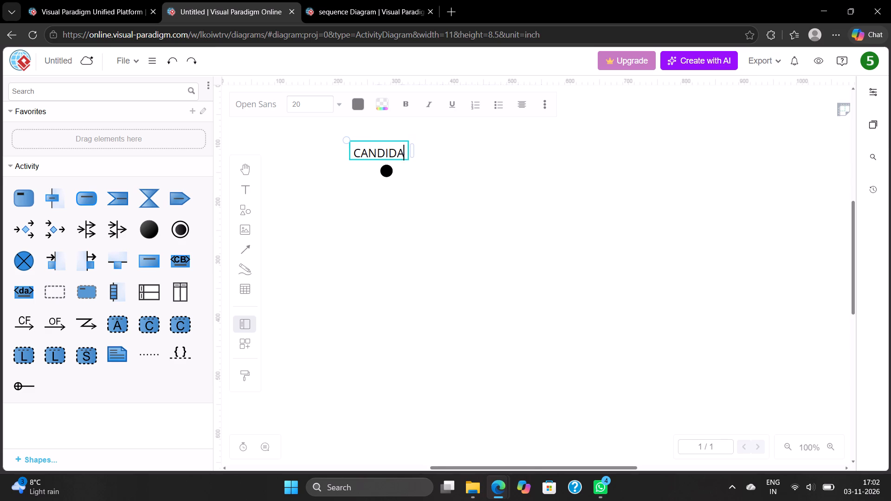
key("BackSpace")
key("BackSpace")
key("BackSpace")
key("BackSpace")
key("BackSpace")
key("BackSpace")
key("BackSpace")
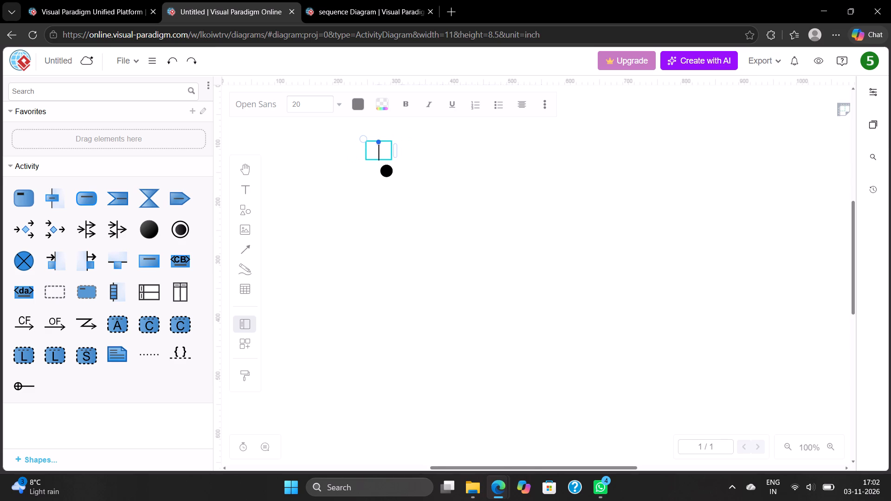
key("shift+s")
key("BackSpace")
type("STUDENT")
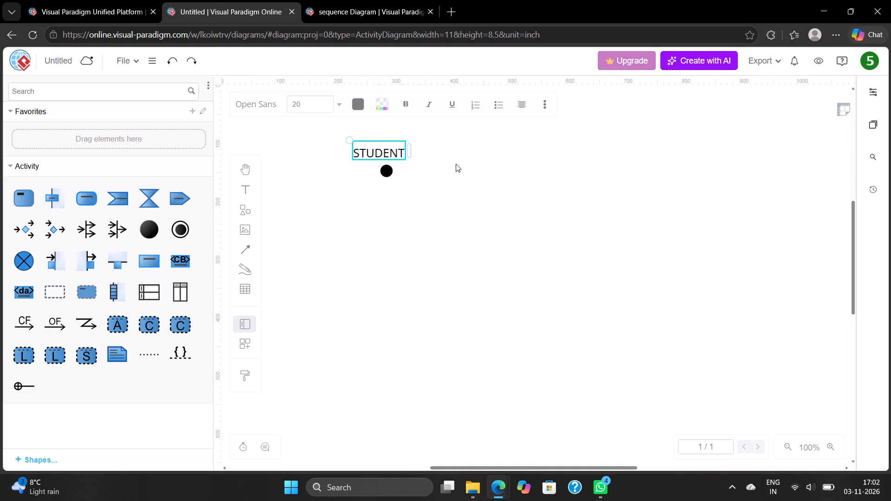
left_click_drag(389, 150, 393, 150)
left_click(378, 122)
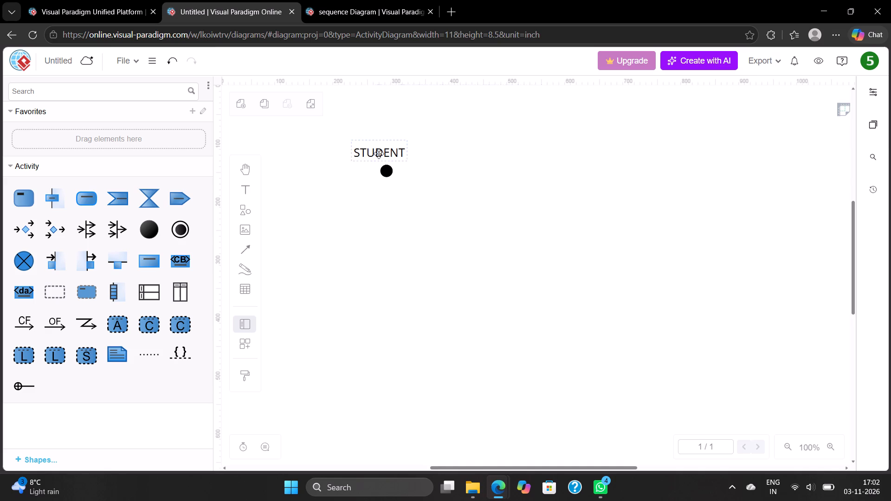
Centre the STUDENT label over the initial node, leaving a small gap between them.
left_click_drag(379, 154, 384, 148)
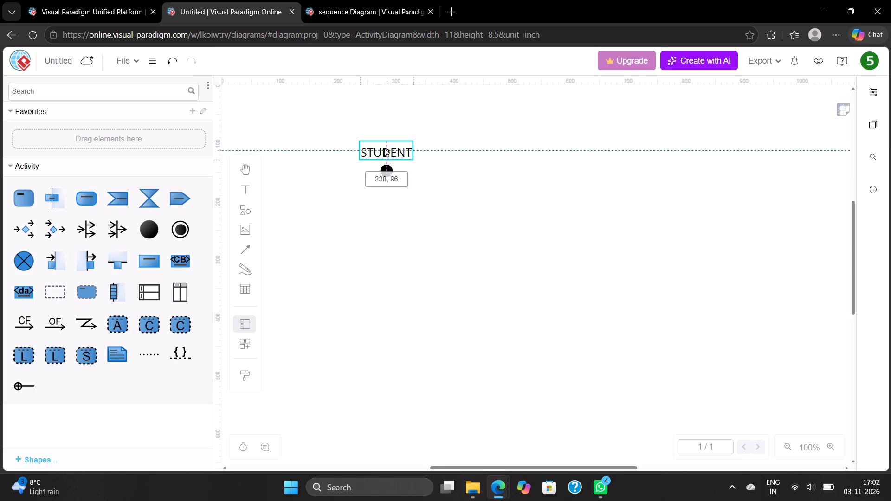
left_click_drag(384, 148, 384, 148)
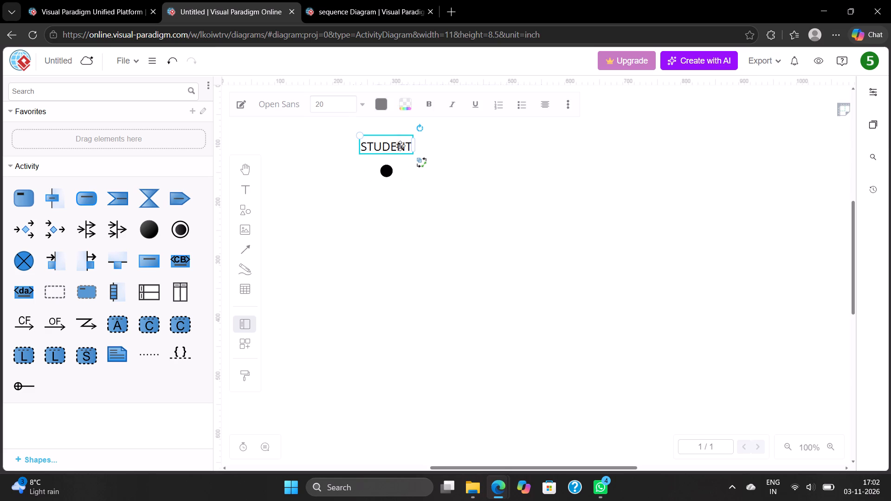
left_click(459, 136)
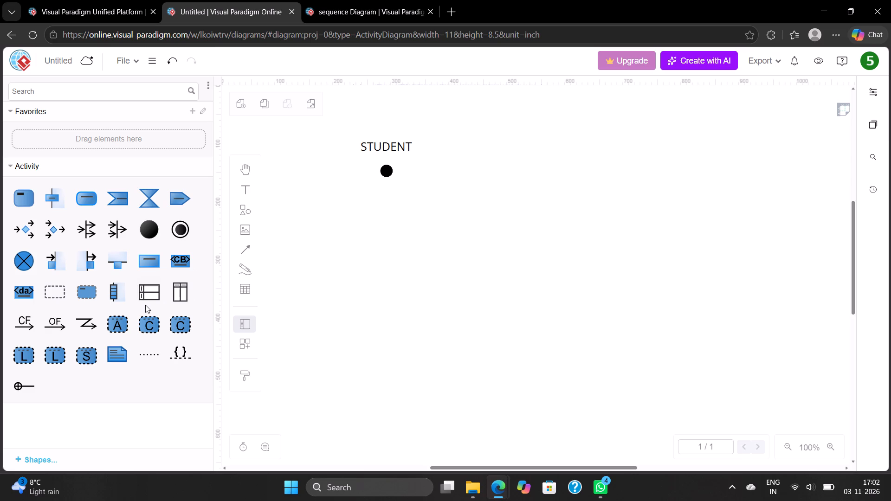
Add an object node and place it just below the initial node.
left_click(150, 263)
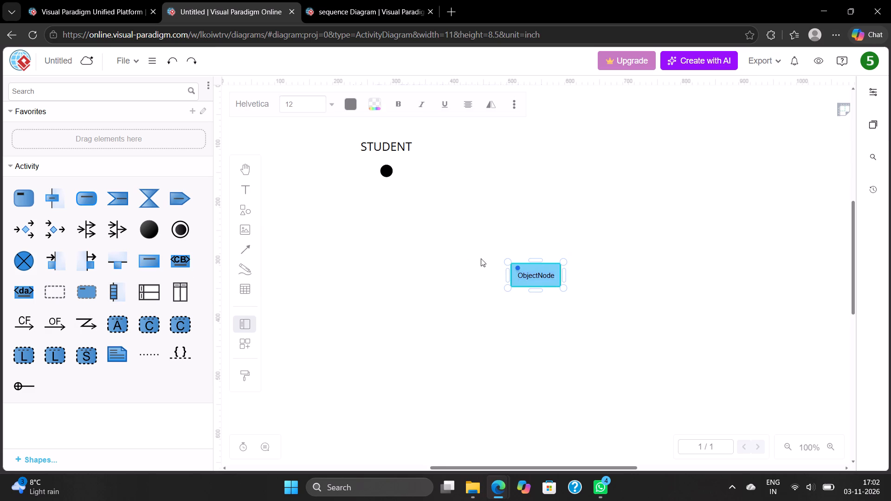
left_click_drag(534, 275, 530, 279)
left_click_drag(530, 279, 381, 221)
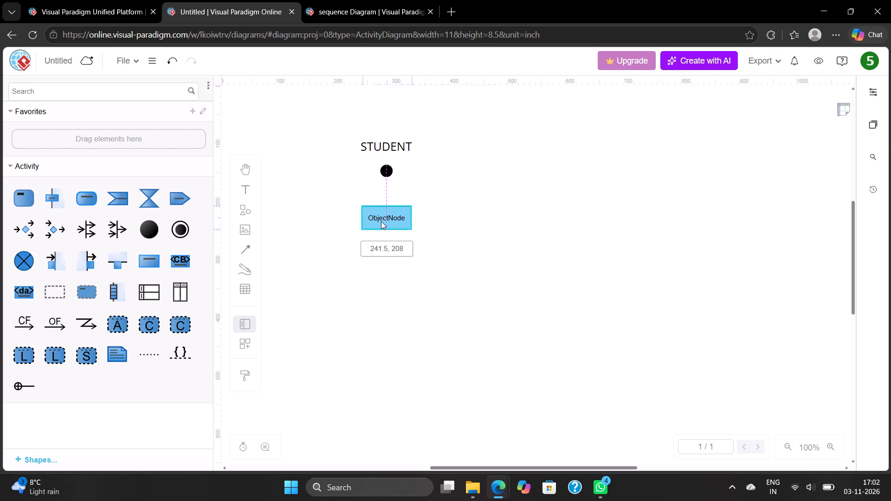
left_click_drag(381, 221, 381, 221)
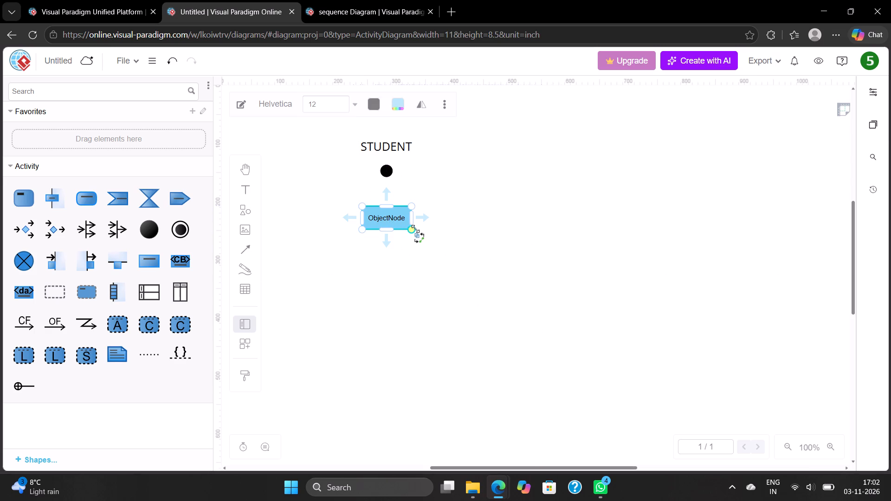
left_click_drag(389, 218, 379, 212)
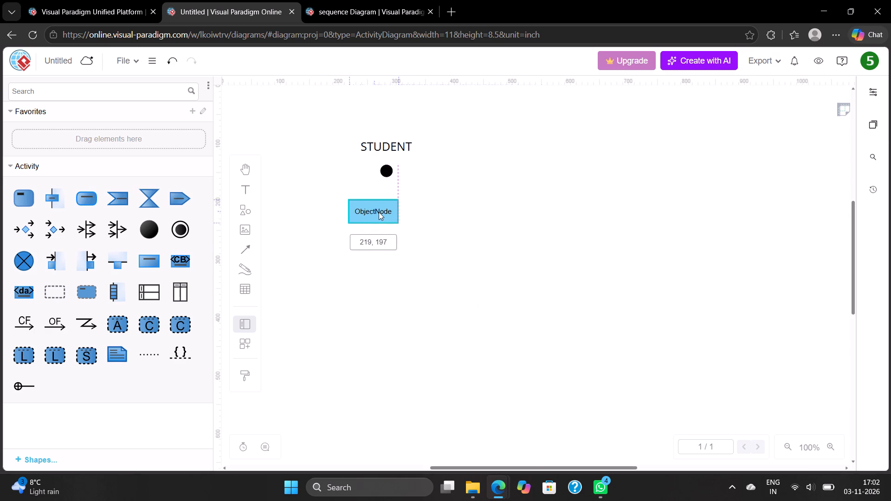
left_click_drag(379, 212, 379, 211)
Enlarge the object node to about 160 × 45 and centre it under the initial node.
left_click_drag(397, 223, 428, 225)
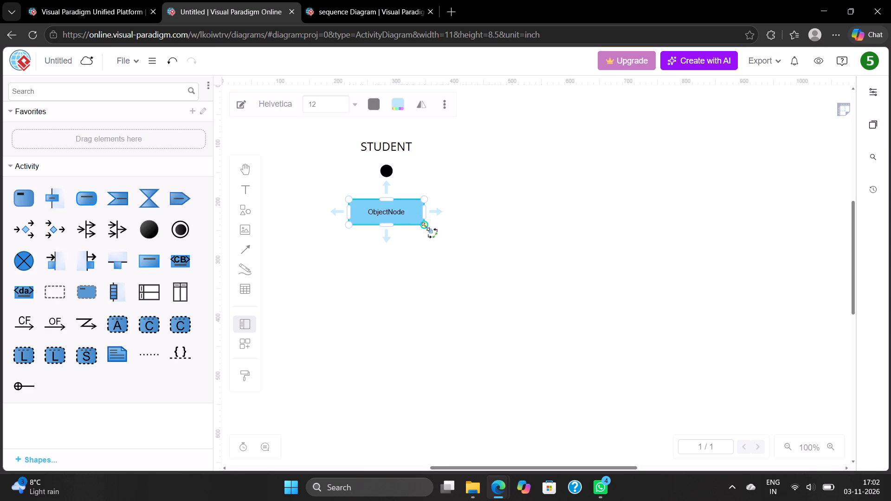
left_click_drag(426, 226, 440, 227)
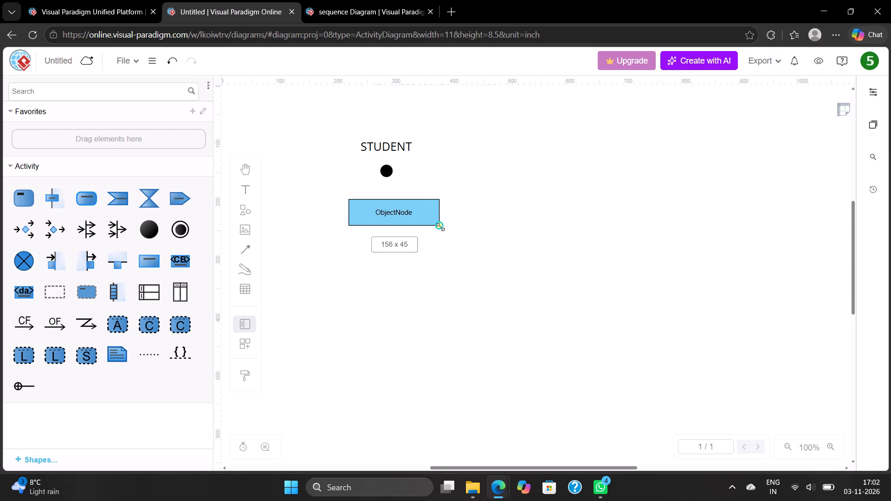
left_click_drag(440, 227, 443, 227)
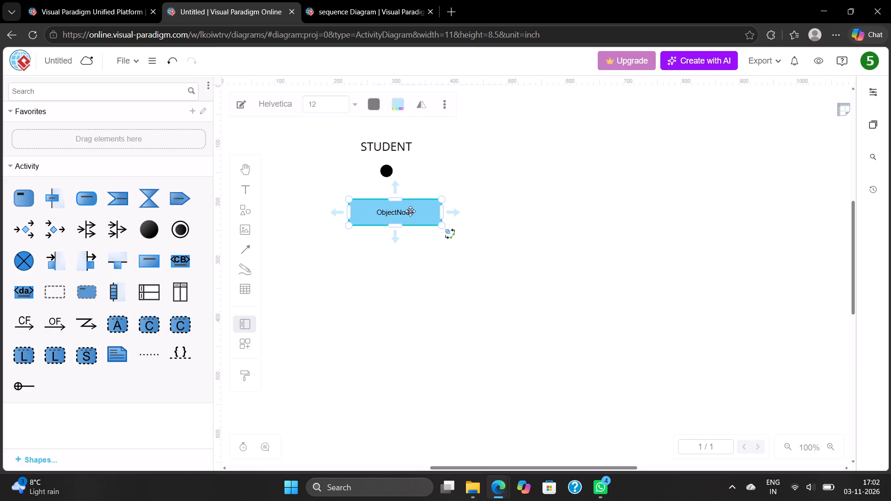
left_click_drag(410, 211, 402, 215)
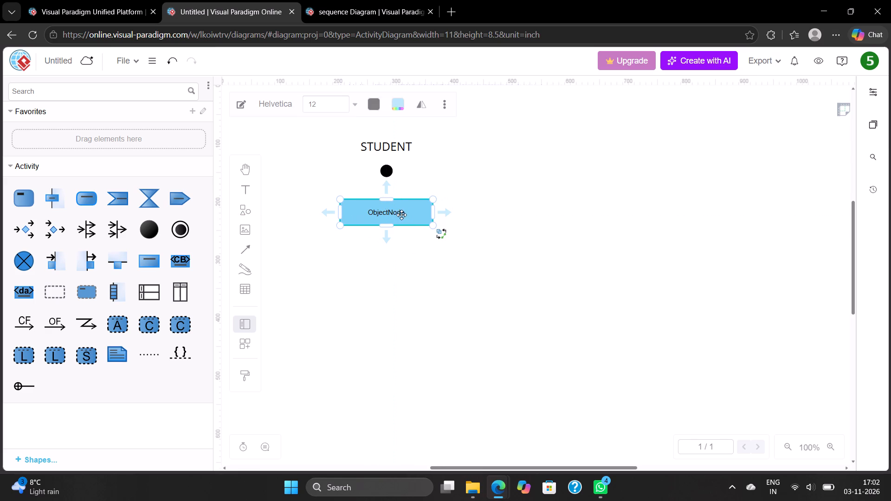
Rename the object node below the initial node as Register Account & Details.
double_click(404, 211)
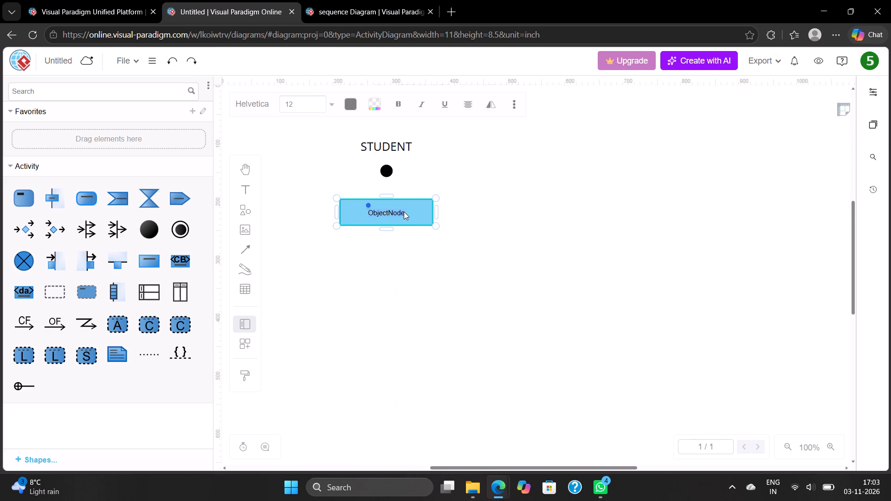
left_click(404, 212)
key("BackSpace")
key("BackSpace")
key("BackSpace")
key("BackSpace")
key("BackSpace")
key("BackSpace")
key("BackSpace")
key("BackSpace")
key("BackSpace")
key("BackSpace")
type("egister")
key("space")
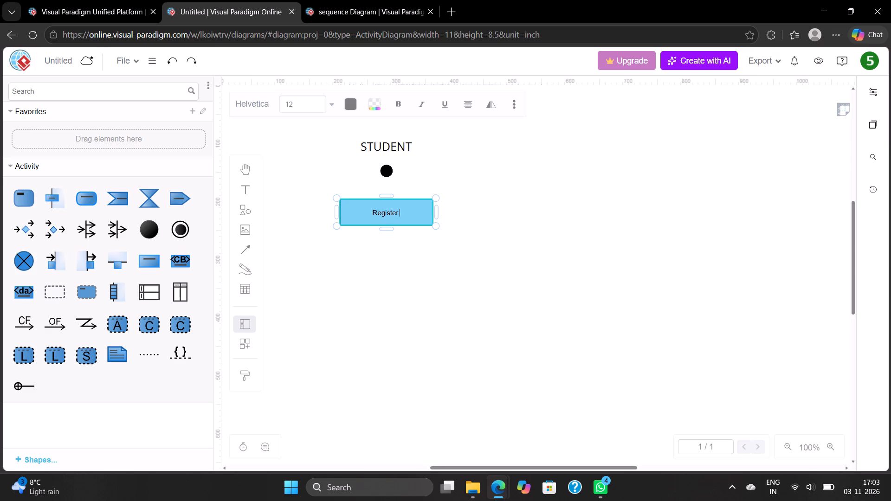
type("Account")
key("space")
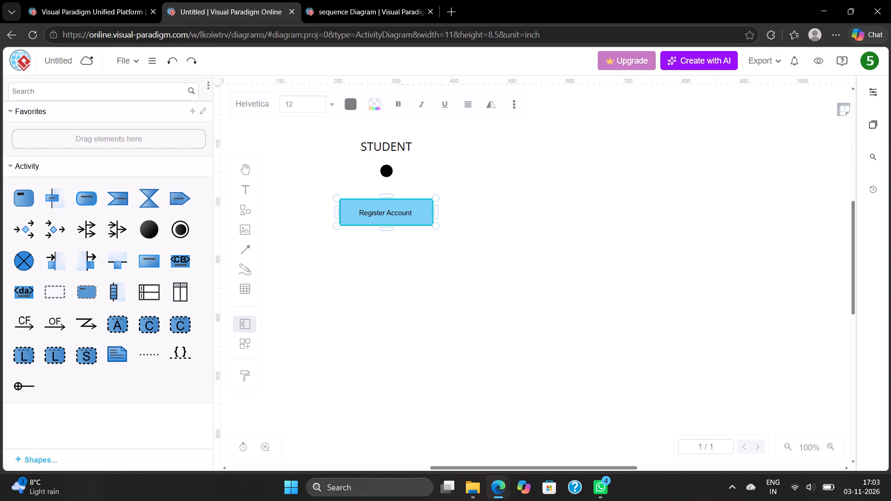
type("&")
key("space")
type("Details")
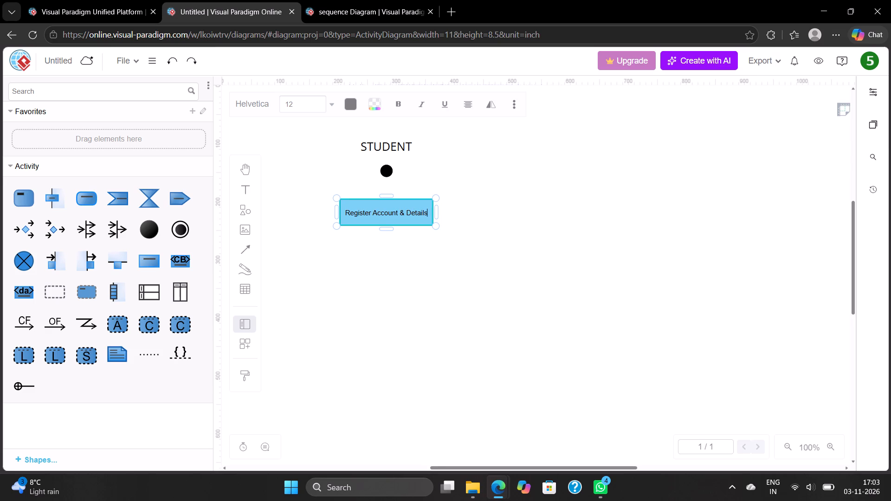
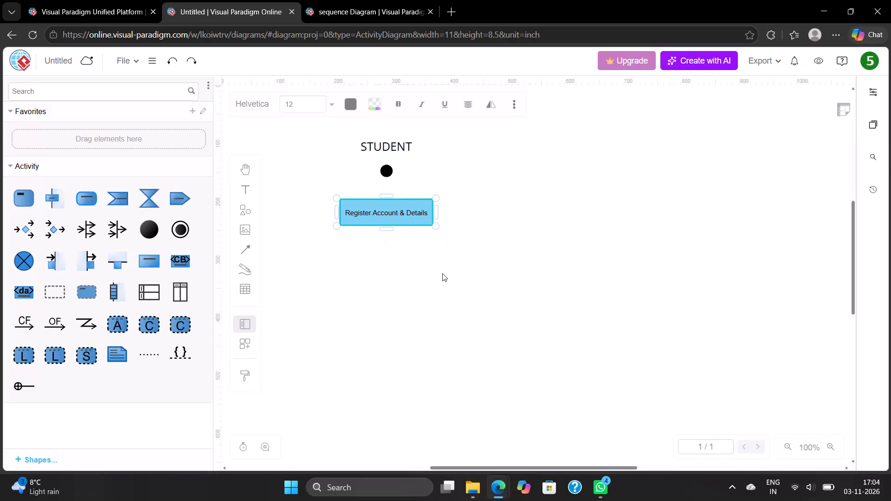
Set the line style of the Register Account & Details node to Rounded.
left_click(442, 273)
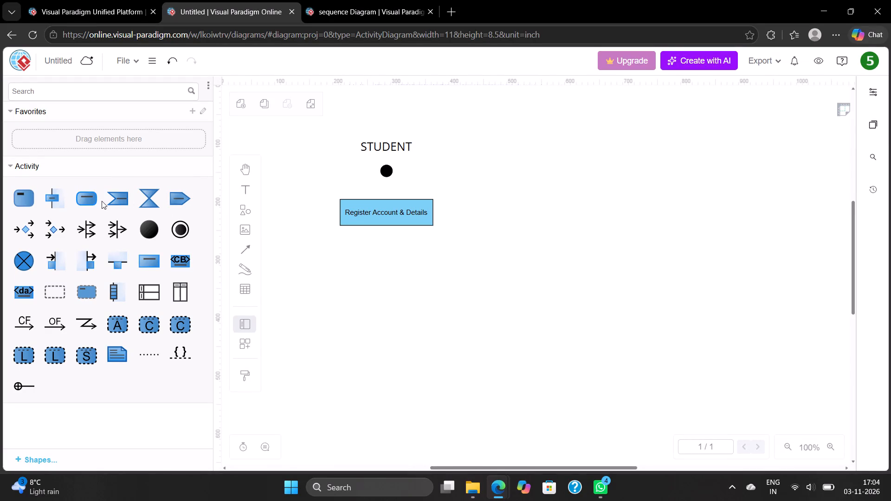
left_click(365, 212)
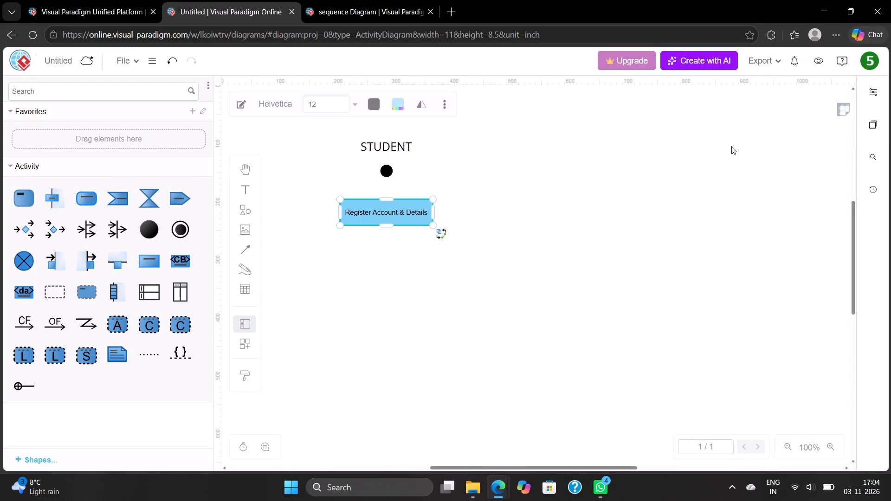
left_click(877, 86)
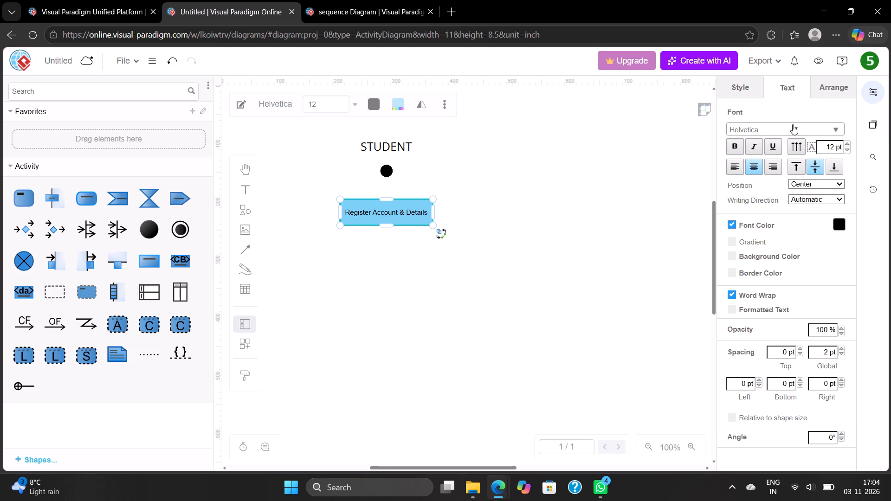
left_click(751, 87)
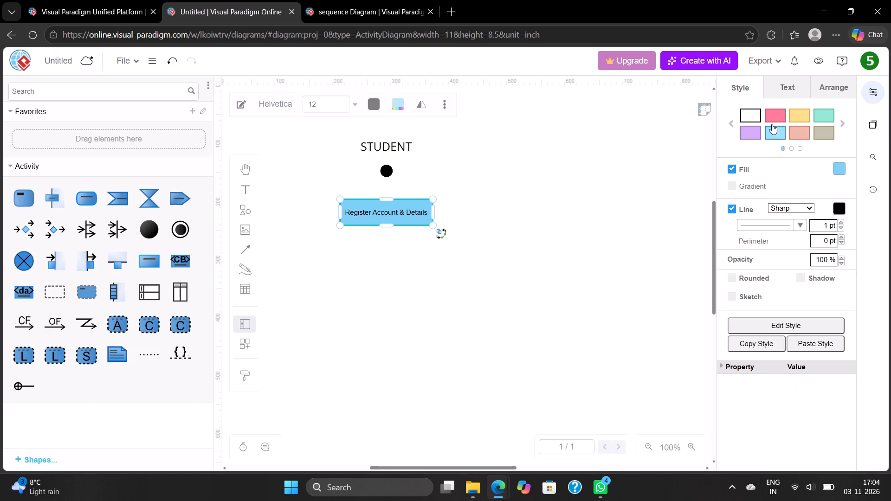
left_click(806, 210)
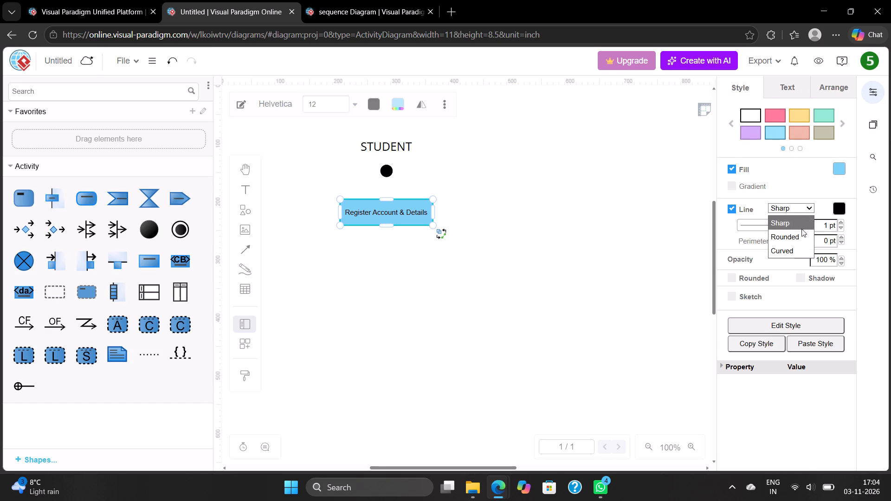
left_click(801, 231)
left_click(586, 193)
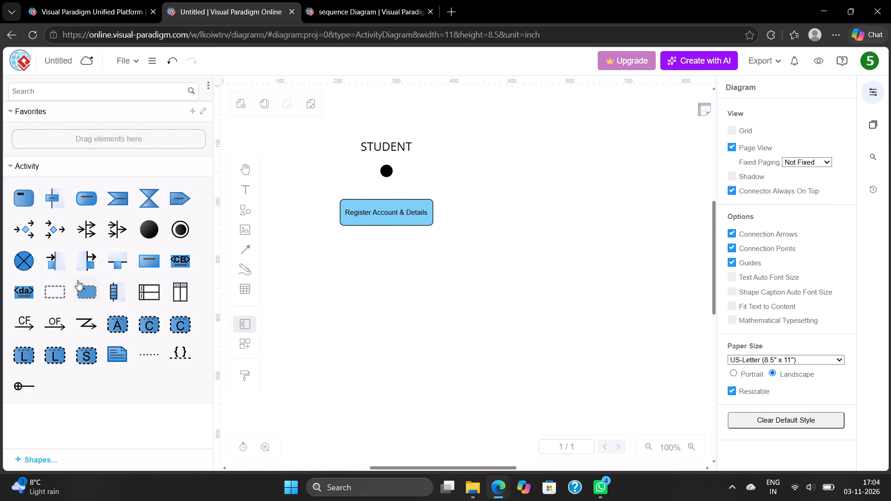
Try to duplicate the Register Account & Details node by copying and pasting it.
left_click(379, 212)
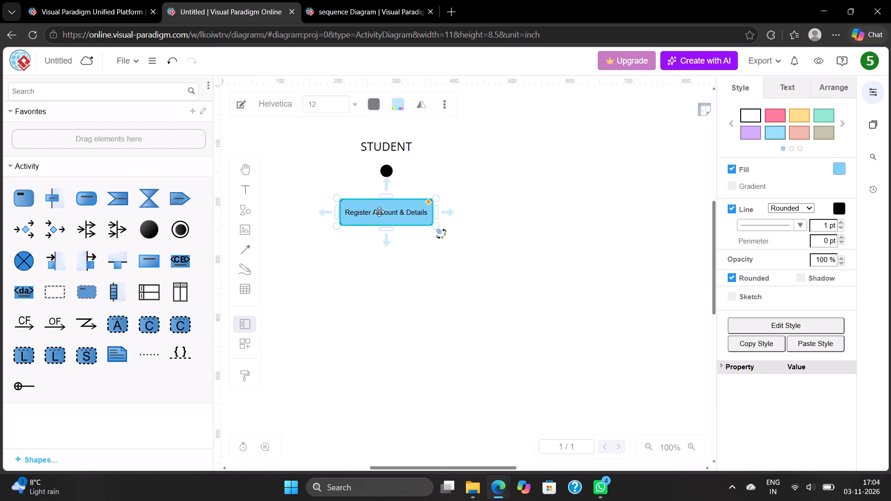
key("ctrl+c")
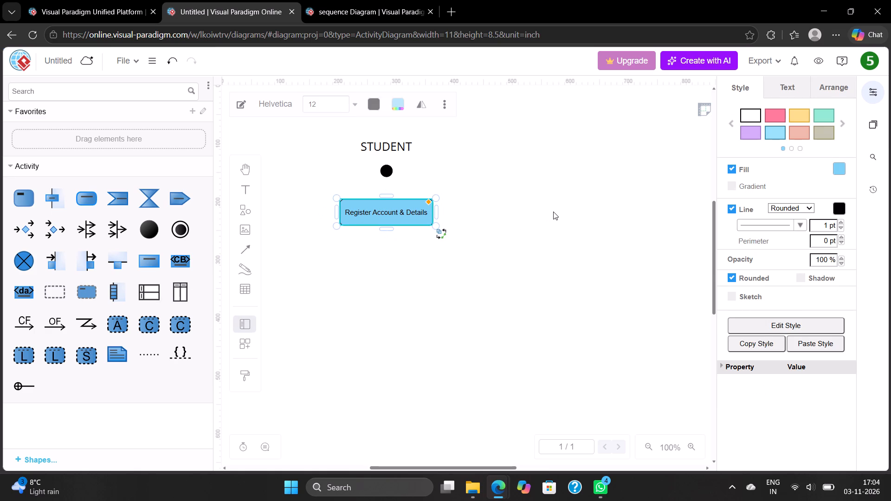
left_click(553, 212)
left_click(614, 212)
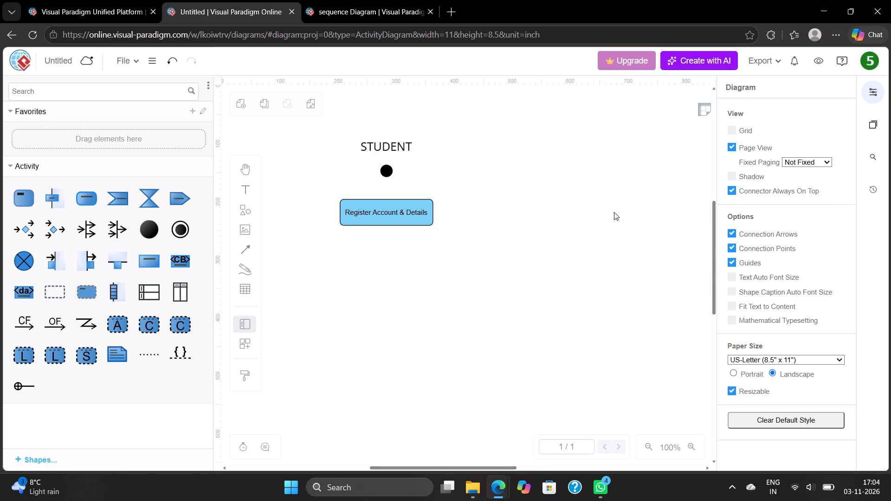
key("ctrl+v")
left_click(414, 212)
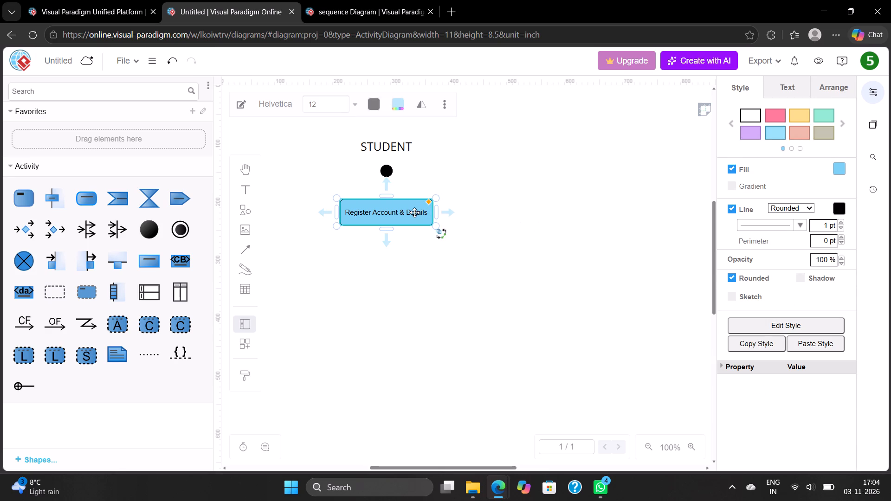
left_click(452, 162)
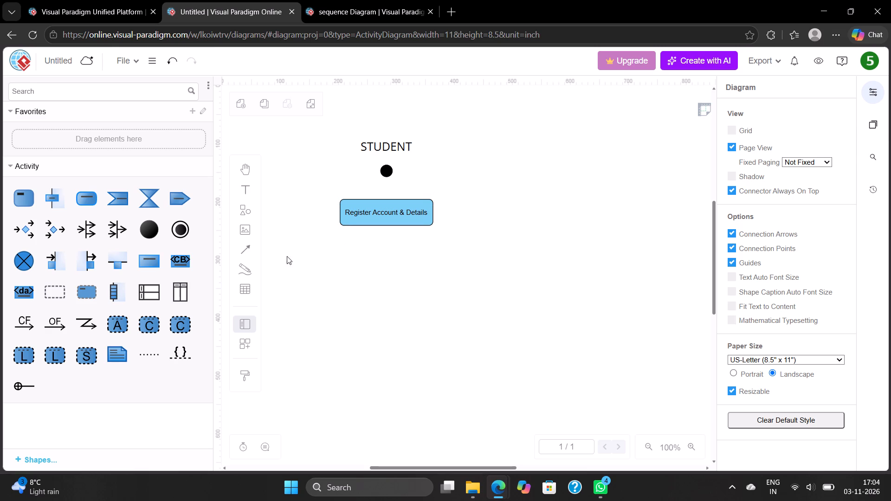
Draw an arrow connector from the initial node down to the Register Account & Details node.
left_click(242, 251)
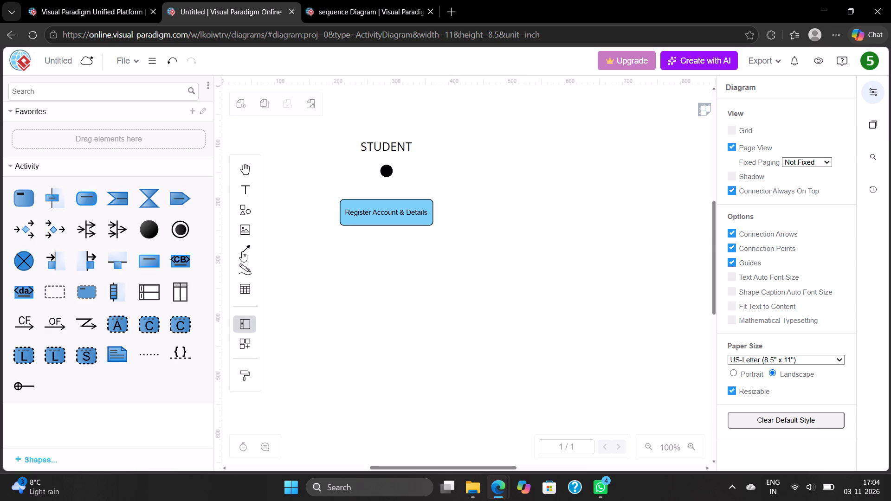
left_click(293, 229)
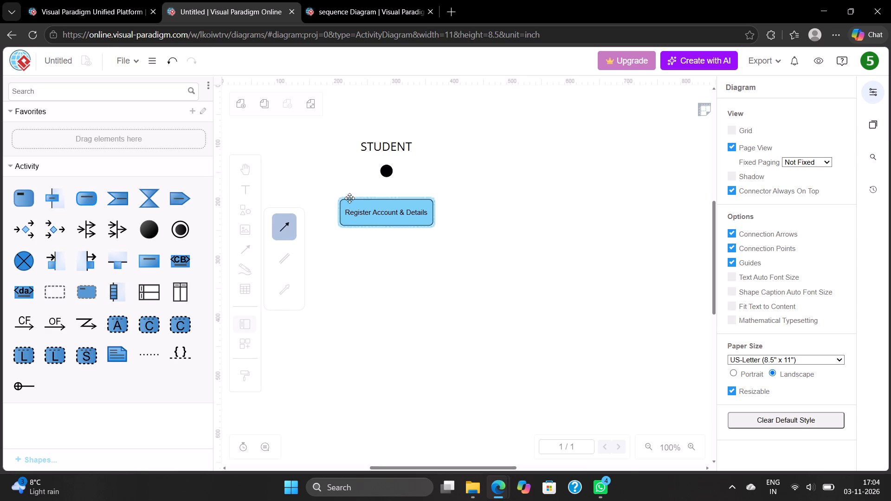
left_click_drag(387, 177, 390, 203)
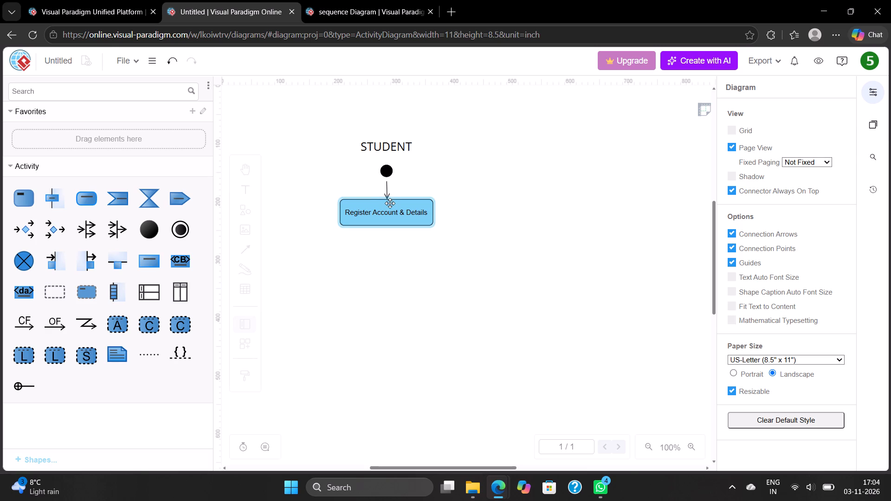
left_click_drag(390, 203, 391, 204)
left_click_drag(391, 204, 390, 203)
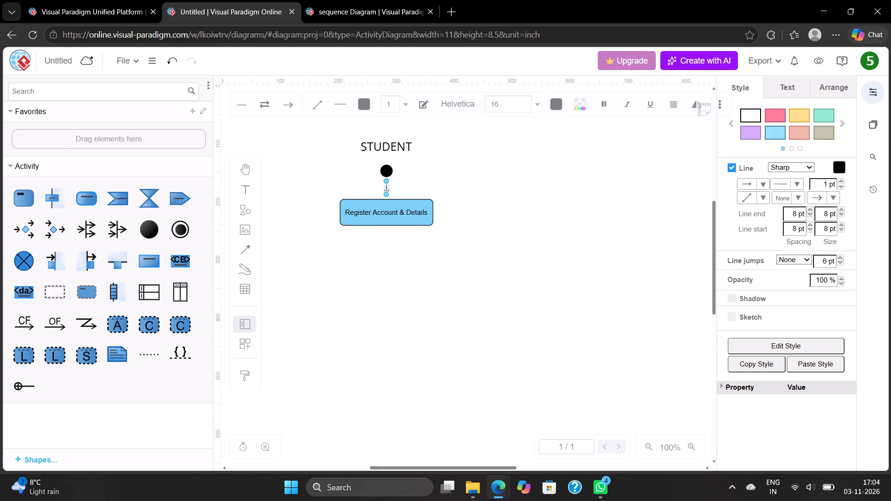
Change the connector's end arrowhead to a solid filled arrow.
left_click(834, 198)
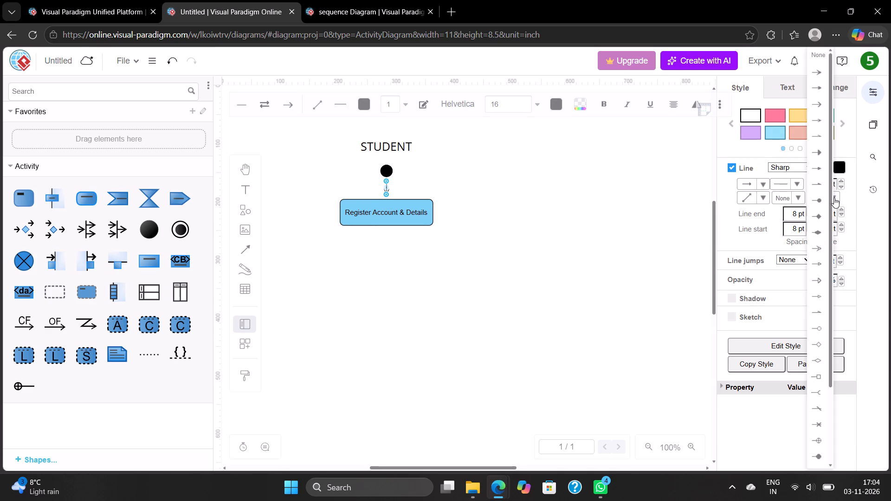
left_click(816, 158)
left_click(606, 175)
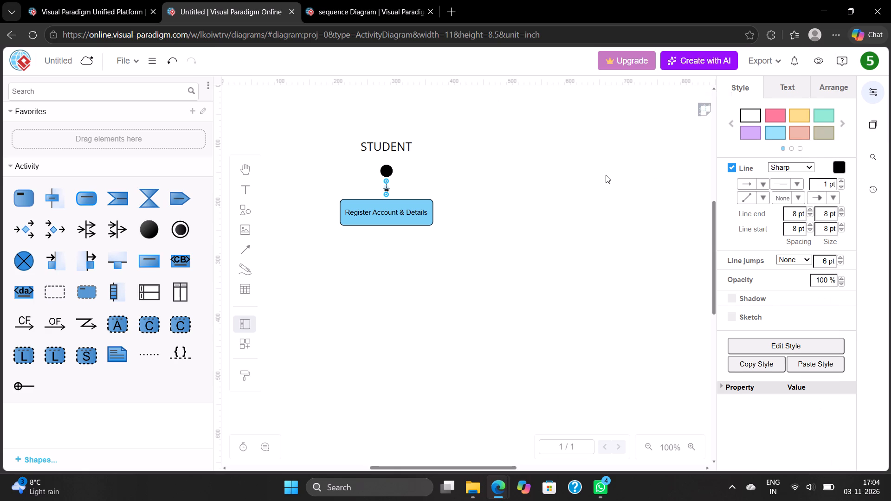
Extend both connector ends so they touch the initial node and the top edge of the Register Account & Details node.
left_click(387, 190)
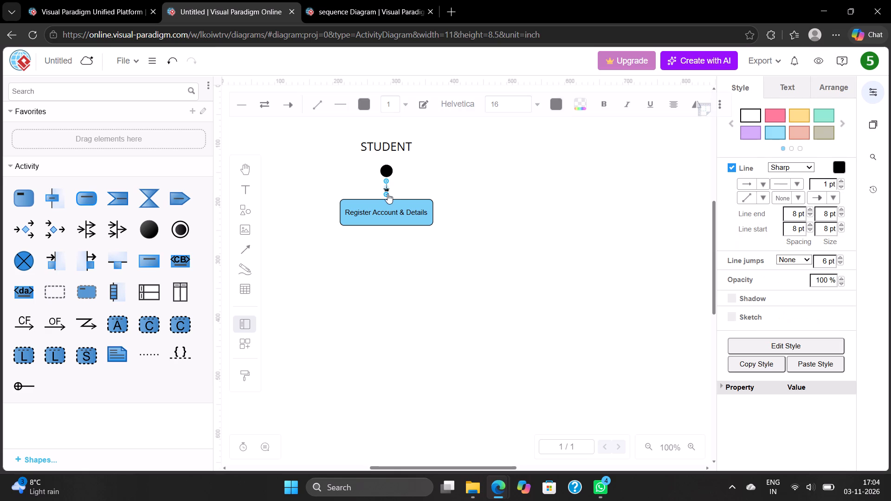
left_click_drag(386, 195, 386, 199)
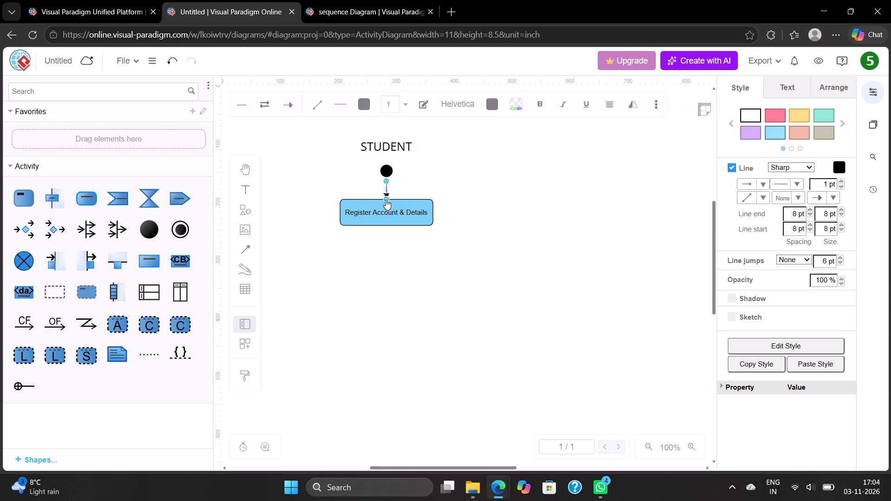
left_click_drag(386, 183, 385, 176)
left_click(385, 176)
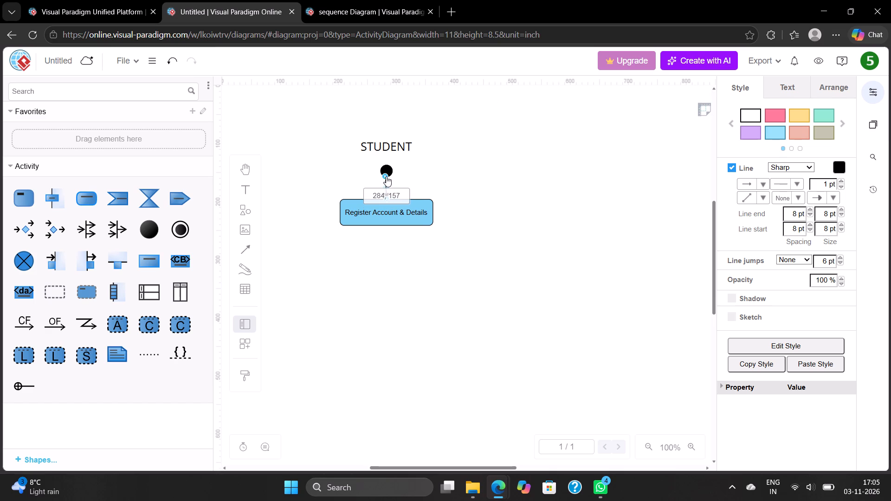
left_click(413, 179)
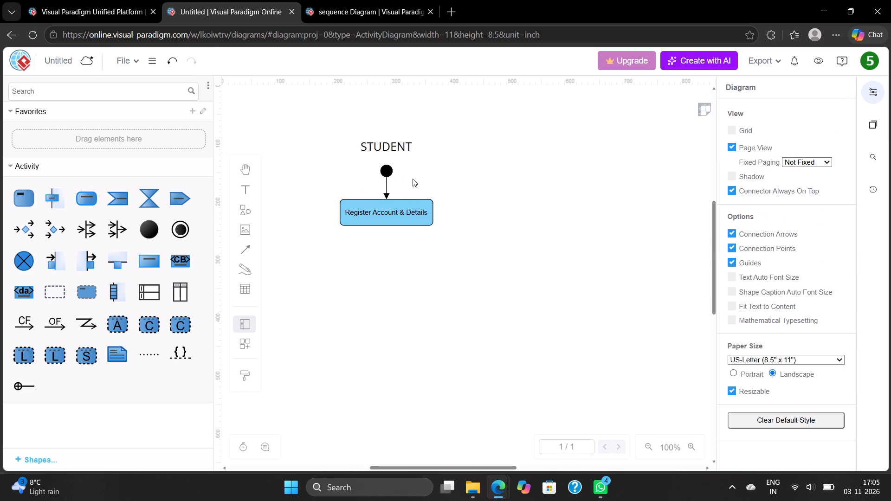
Add an object node and place it well to the right of the Register Account & Details node, level with it.
left_click(155, 257)
left_click_drag(460, 276, 465, 271)
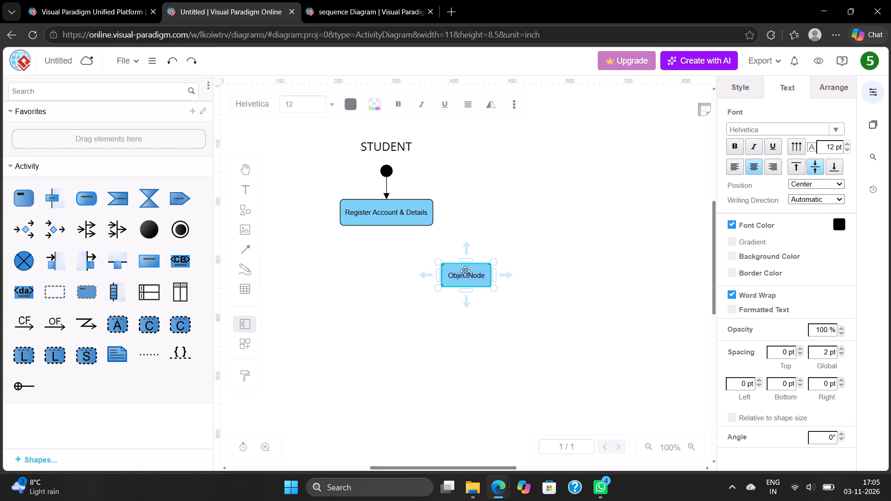
left_click_drag(465, 271, 467, 274)
left_click_drag(467, 274, 487, 249)
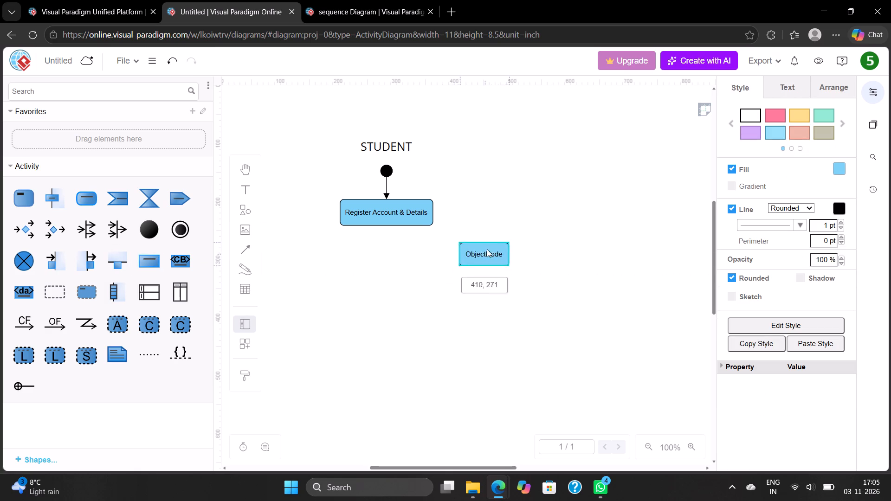
left_click_drag(487, 249, 590, 207)
left_click(867, 87)
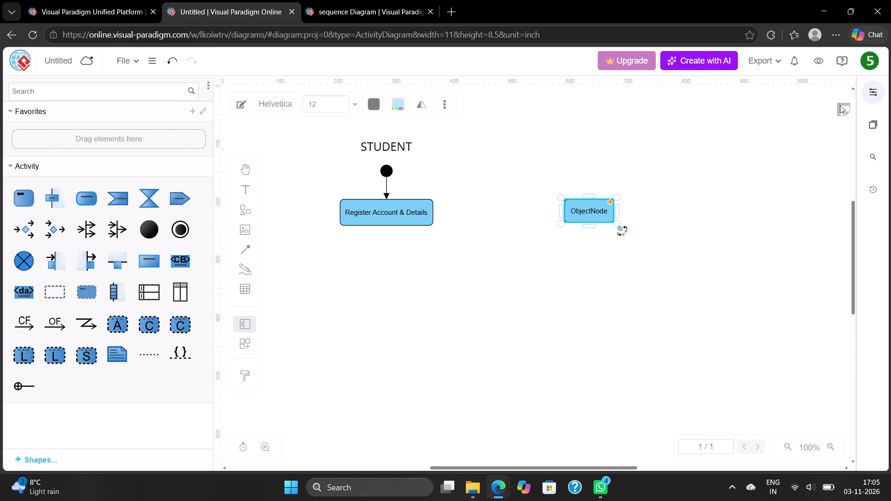
left_click(662, 202)
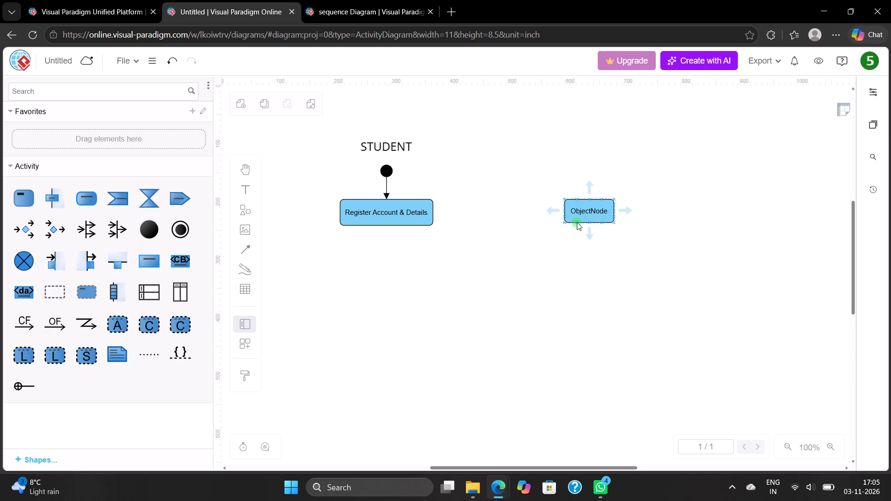
Enlarge the new object node to about 45 high, making it slightly wider than the Register Account & Details node.
left_click(589, 212)
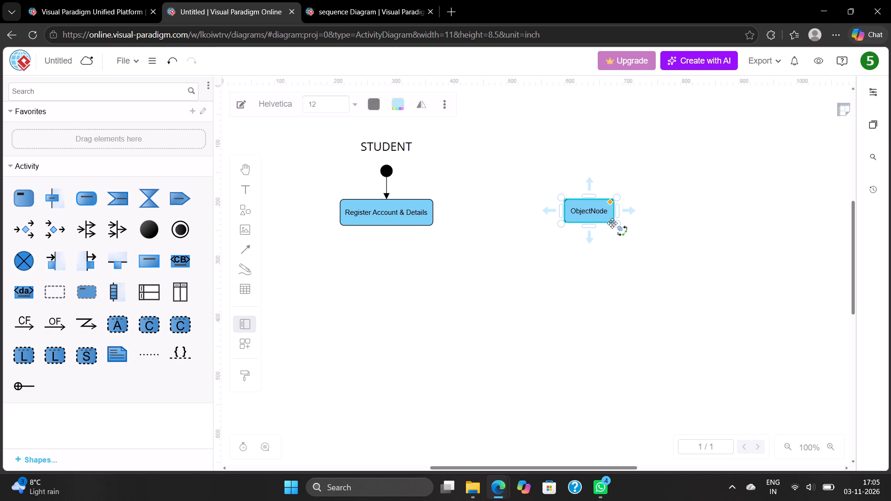
left_click_drag(616, 224, 647, 222)
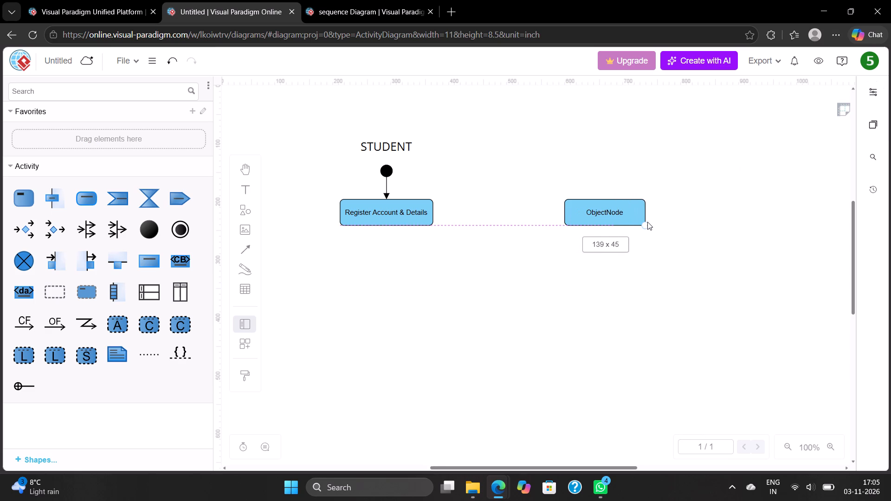
left_click_drag(647, 222, 673, 218)
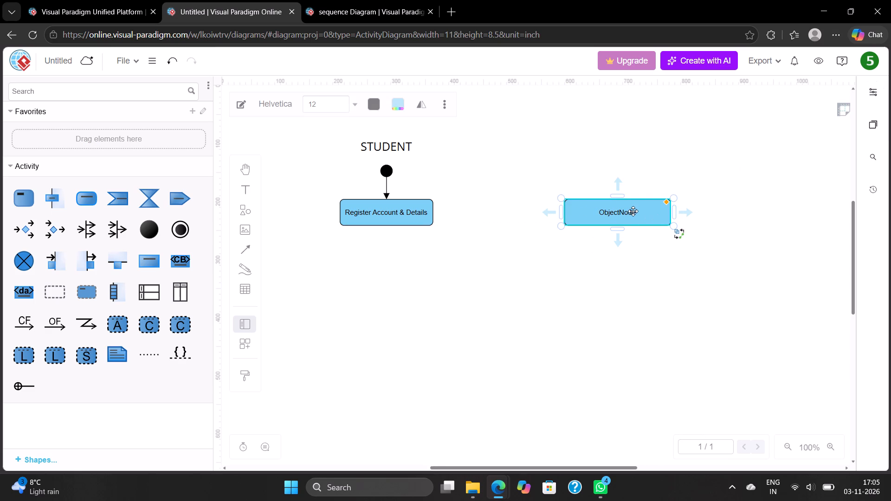
Rename the new object node as "Verify OTP Credentials".
left_click(636, 212)
double_click(636, 212)
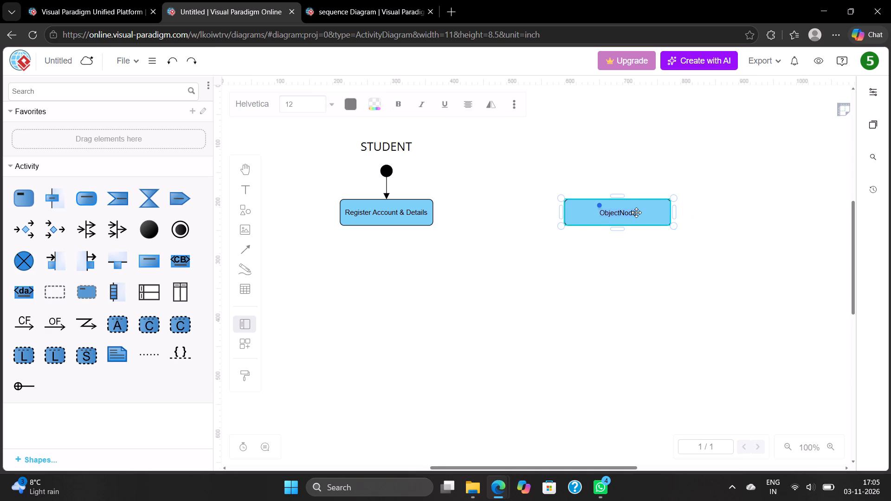
left_click(636, 212)
double_click(636, 212)
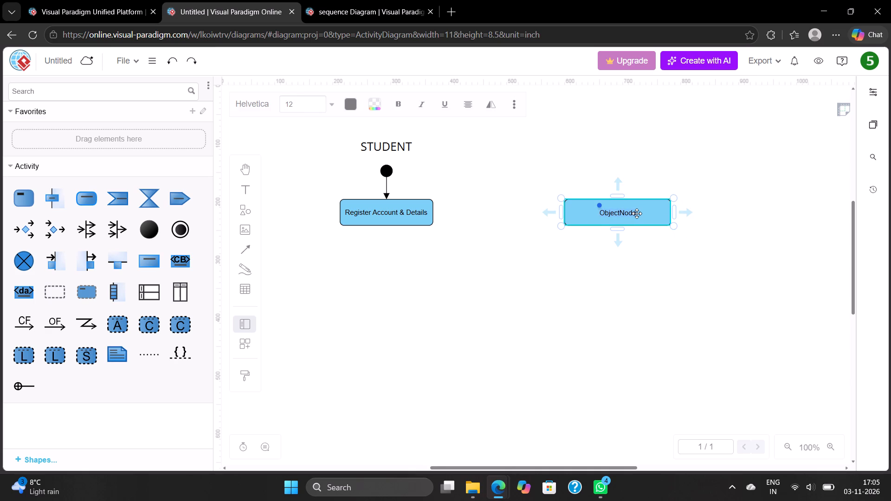
left_click(635, 213)
key("BackSpace")
key("BackSpace")
key("BackSpace")
key("BackSpace")
key("BackSpace")
key("BackSpace")
key("BackSpace")
key("BackSpace")
key("BackSpace")
key("BackSpace")
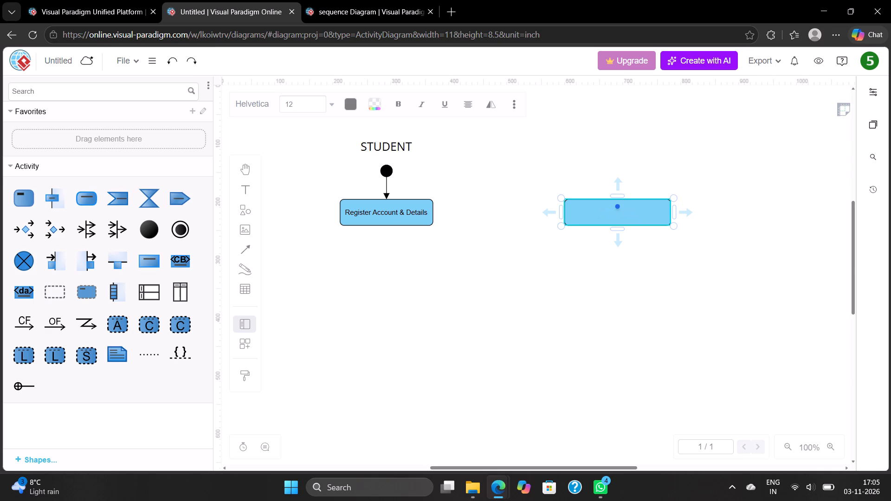
type("Ver")
type("ify")
key("space")
type("OTP")
key("space")
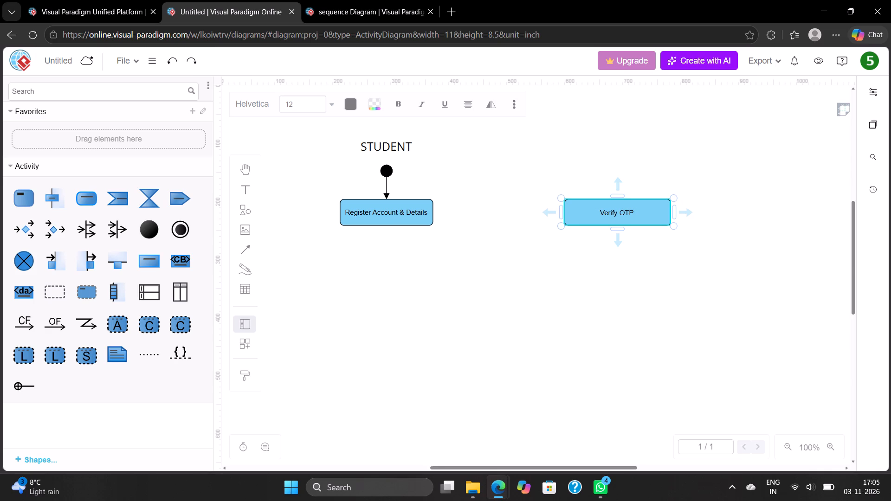
type("Credentials")
left_click(673, 167)
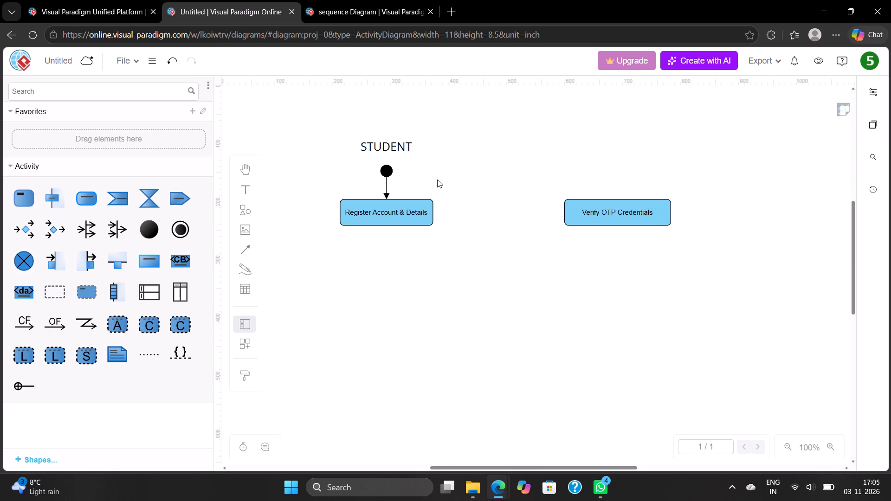
Draw a horizontal arrow connector from the Register Account & Details node to the Verify OTP Credentials node.
left_click(241, 256)
left_click(284, 236)
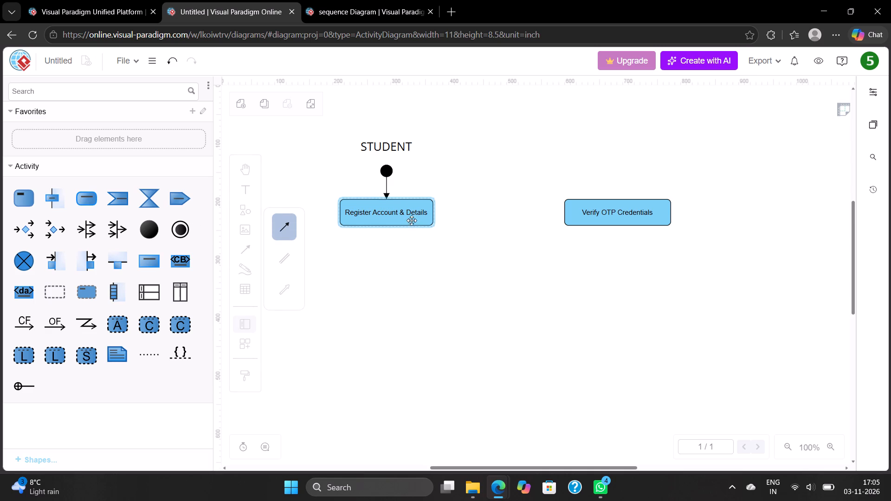
left_click_drag(433, 212, 510, 213)
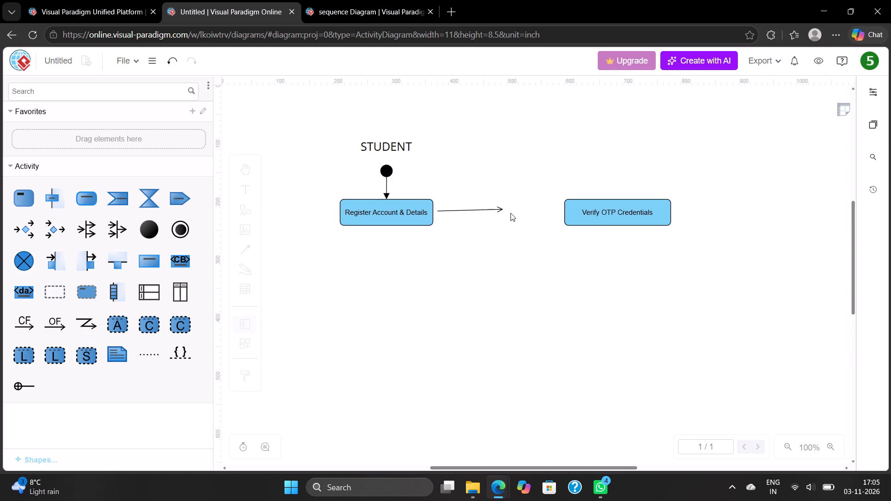
left_click_drag(510, 213, 568, 214)
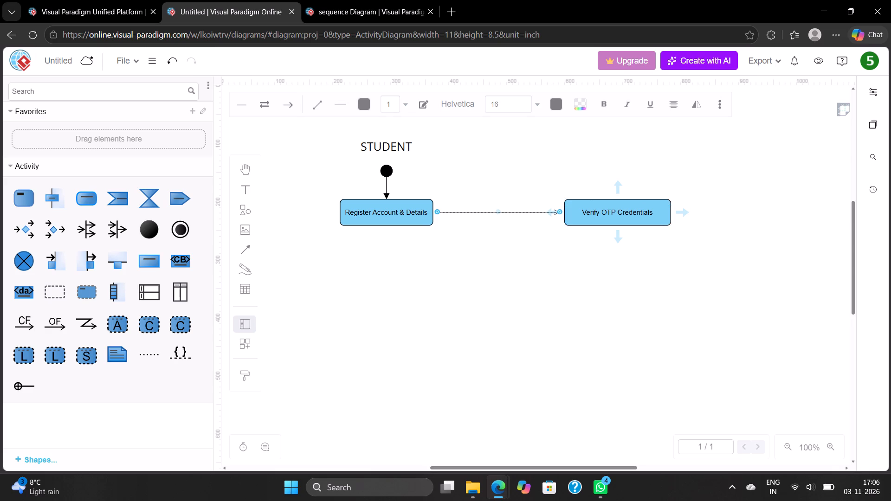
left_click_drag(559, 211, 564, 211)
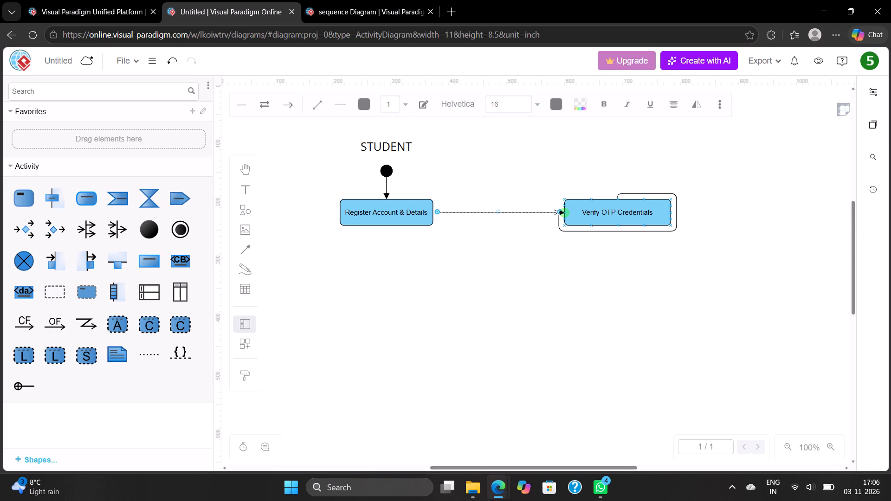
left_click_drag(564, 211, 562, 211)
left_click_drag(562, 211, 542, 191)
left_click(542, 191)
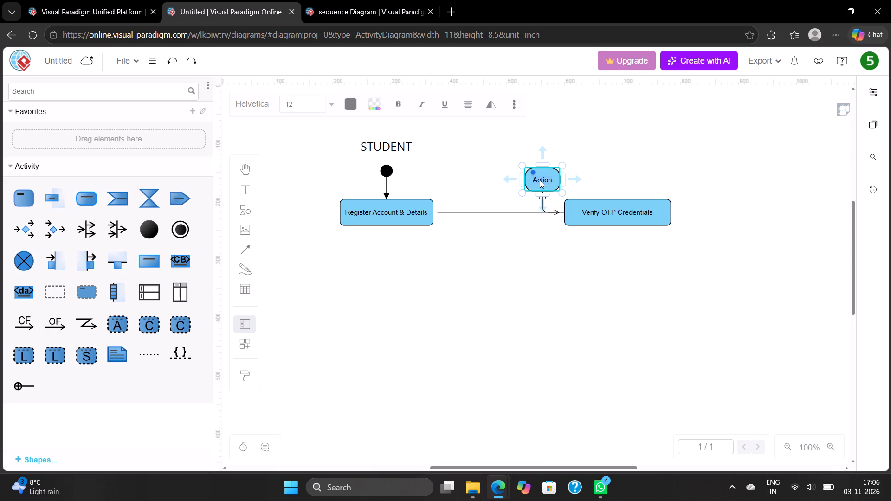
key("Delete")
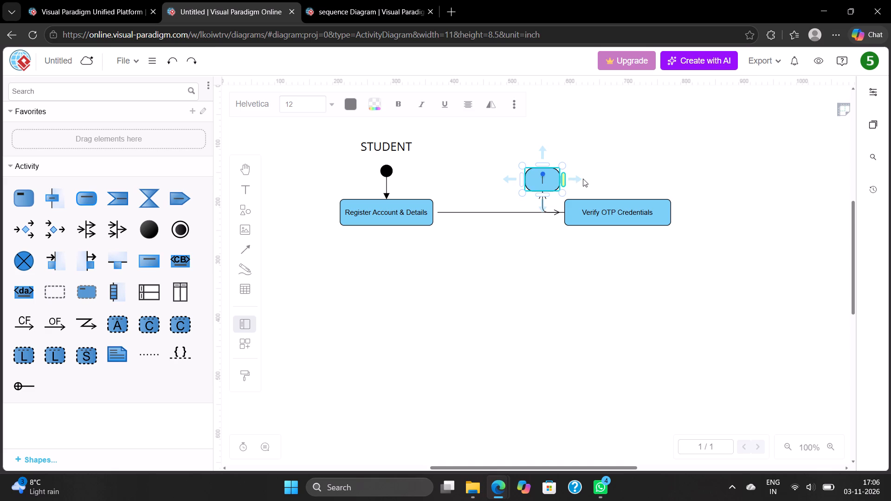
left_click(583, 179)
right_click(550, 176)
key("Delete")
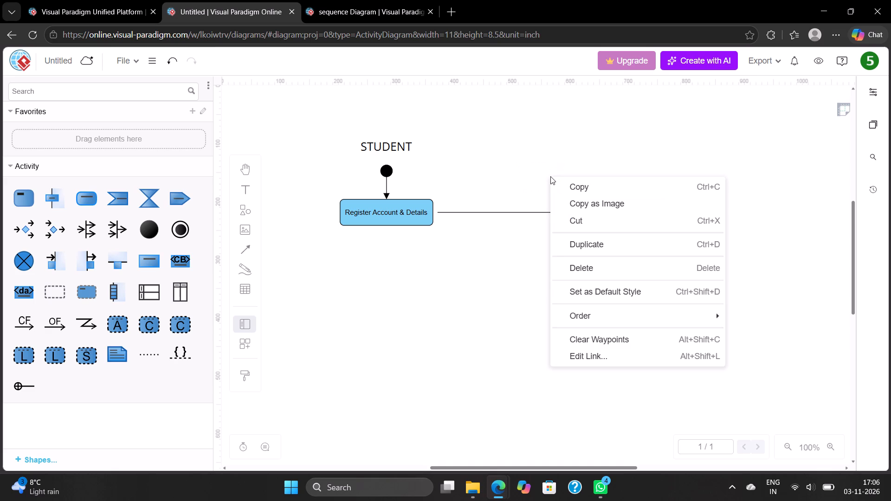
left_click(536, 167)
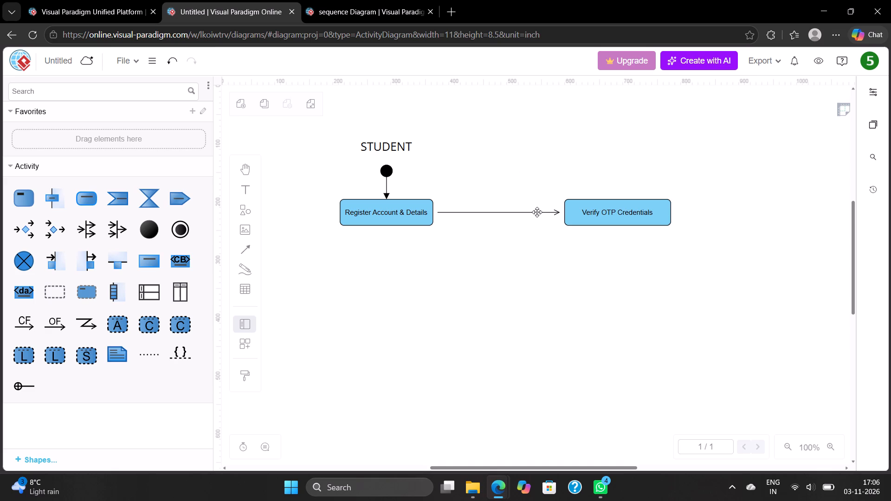
Change the end arrowhead of the connector between the two nodes to a solid filled arrow.
left_click(537, 212)
left_click(875, 92)
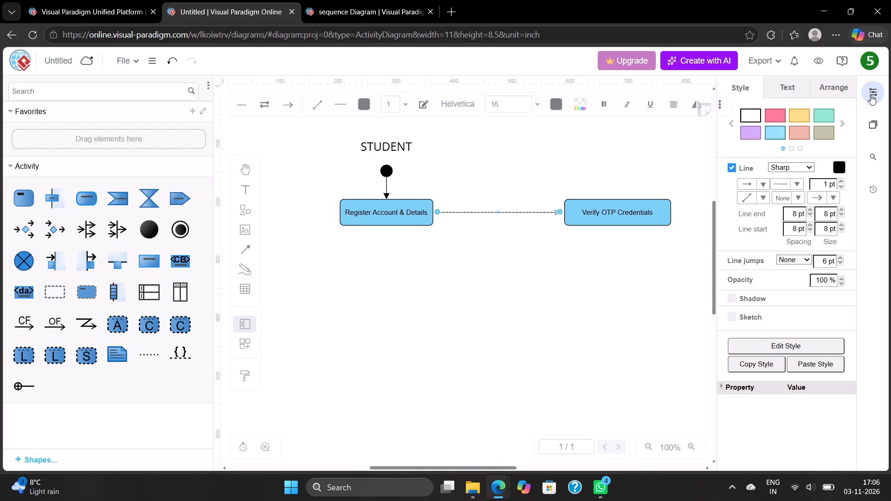
left_click(832, 197)
left_click(822, 152)
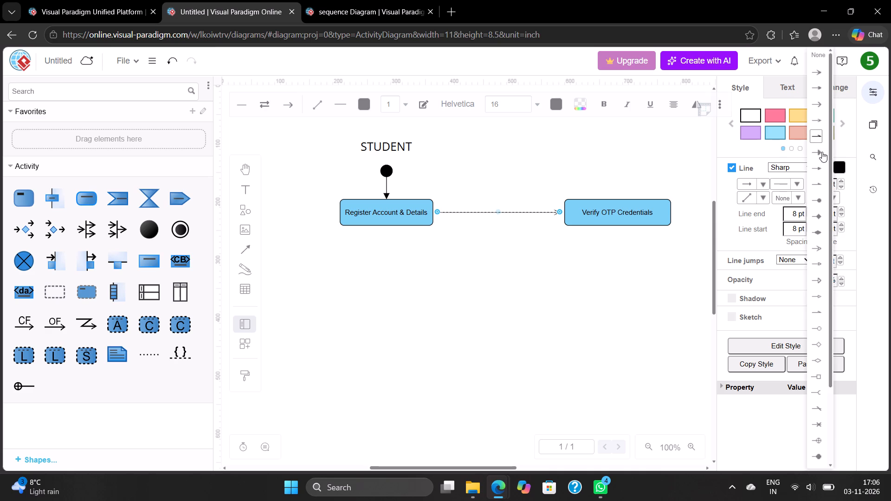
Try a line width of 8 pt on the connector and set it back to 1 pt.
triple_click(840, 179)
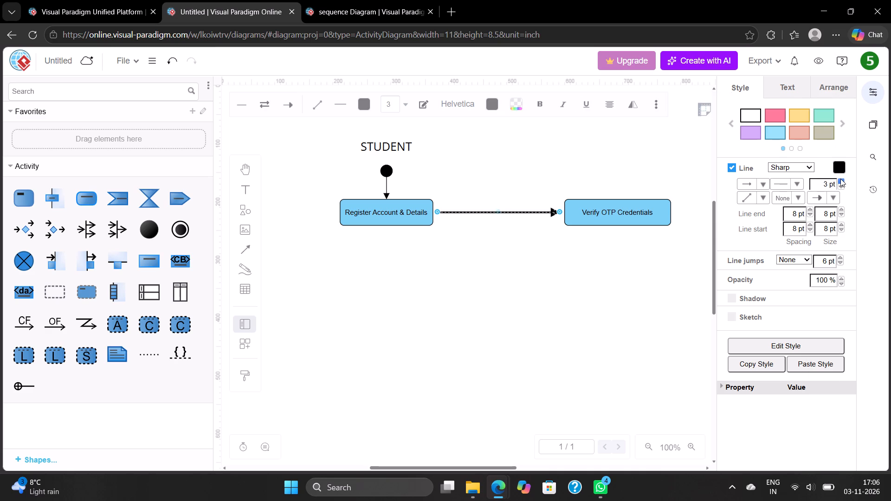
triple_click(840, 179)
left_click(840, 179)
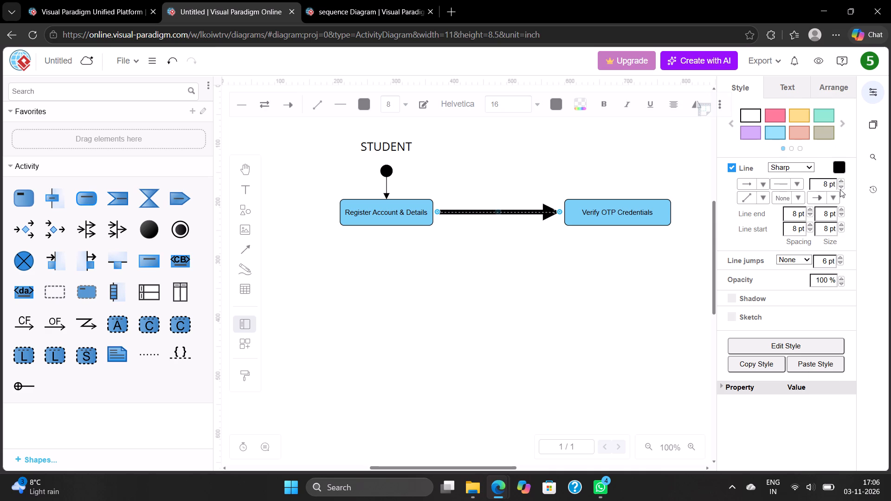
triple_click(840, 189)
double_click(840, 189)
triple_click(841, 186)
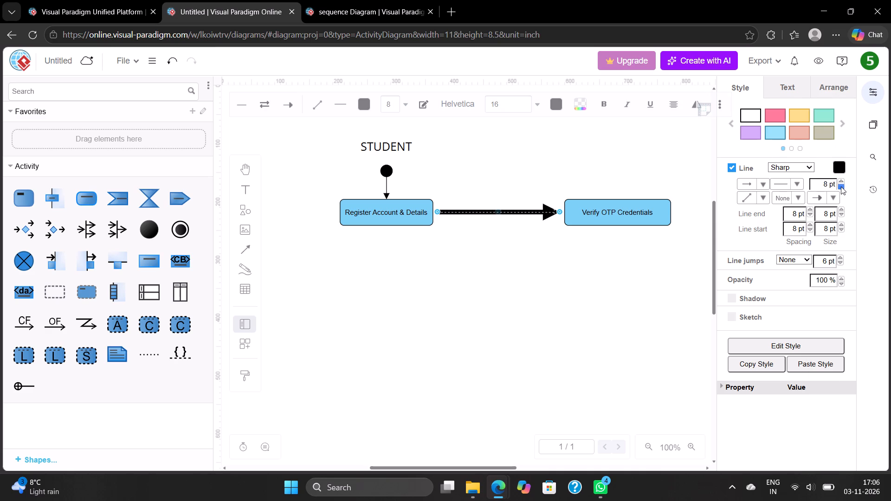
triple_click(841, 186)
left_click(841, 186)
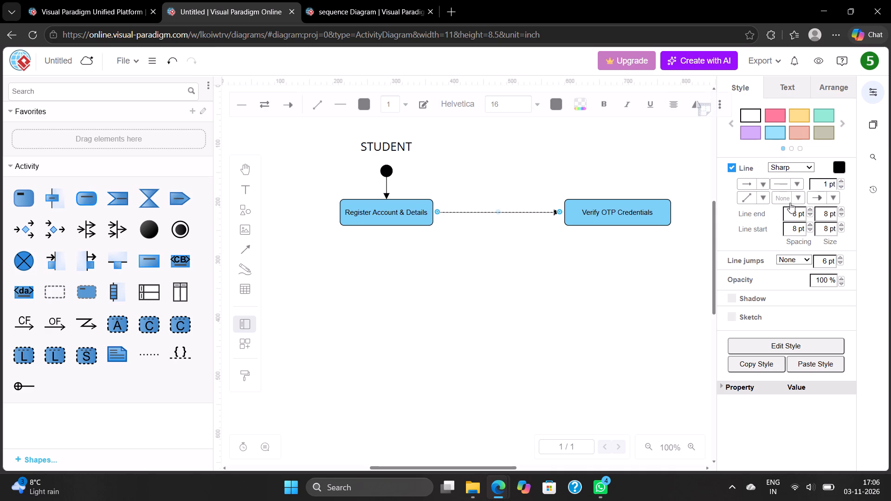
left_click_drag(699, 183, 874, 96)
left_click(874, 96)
Extend both connector ends so they touch the facing edges of the Register Account & Details and Verify OTP Credentials nodes.
scroll(470, 178, "right", 5)
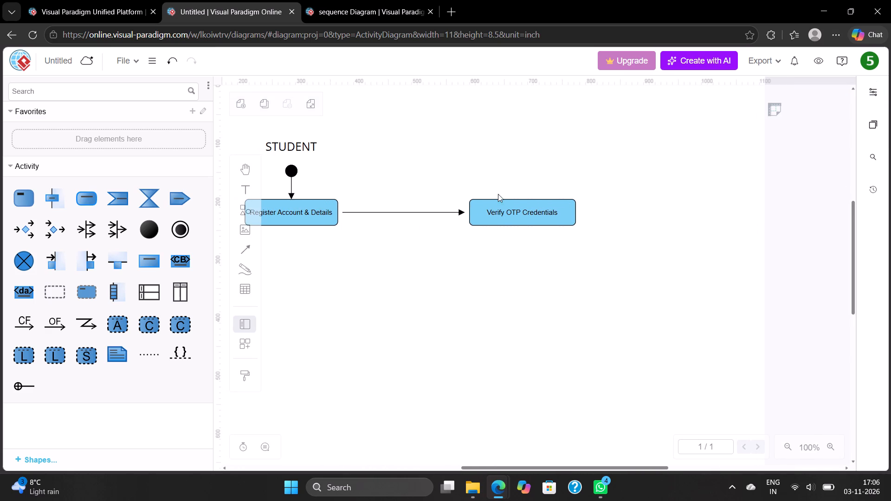
left_click(431, 212)
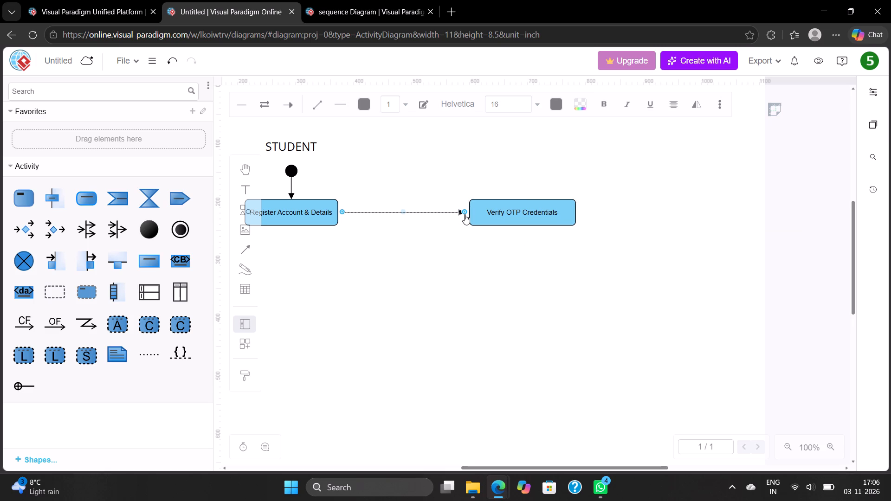
left_click_drag(465, 214, 470, 214)
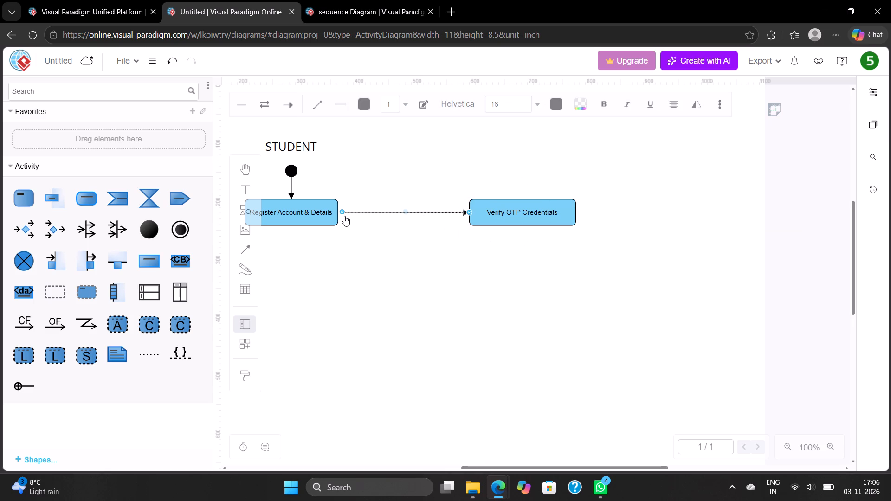
left_click(342, 212)
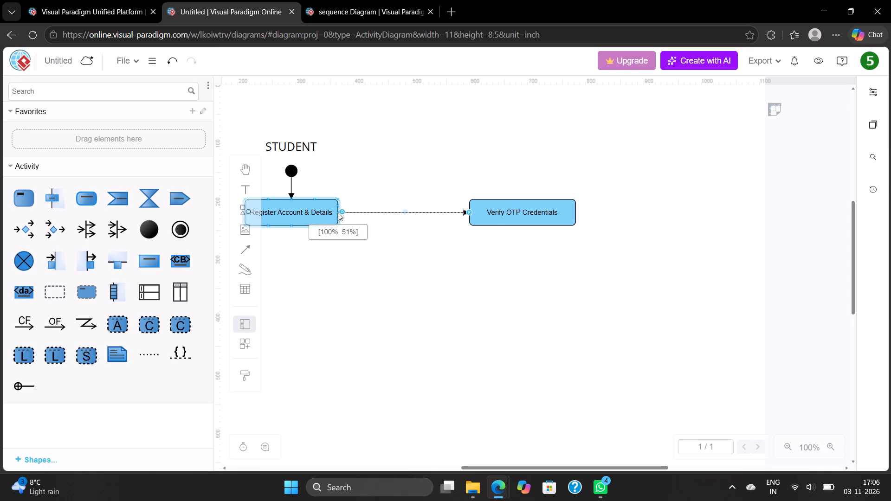
scroll(338, 212, "right", 1)
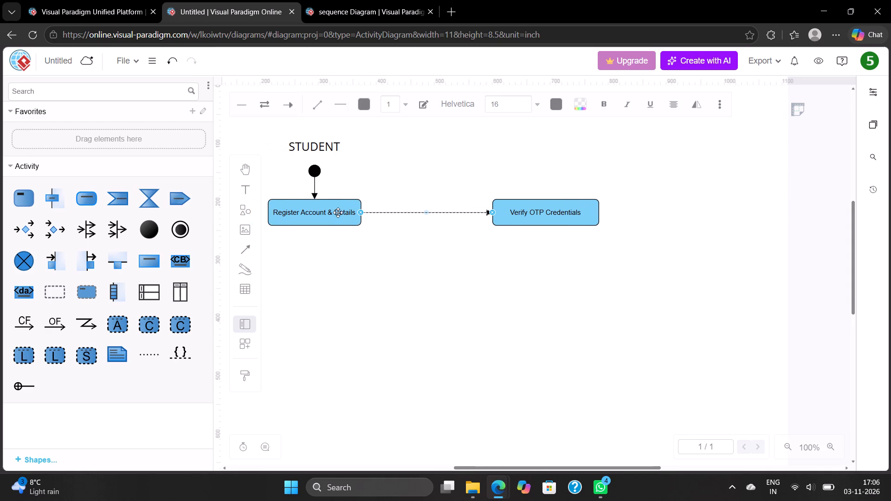
left_click(333, 295)
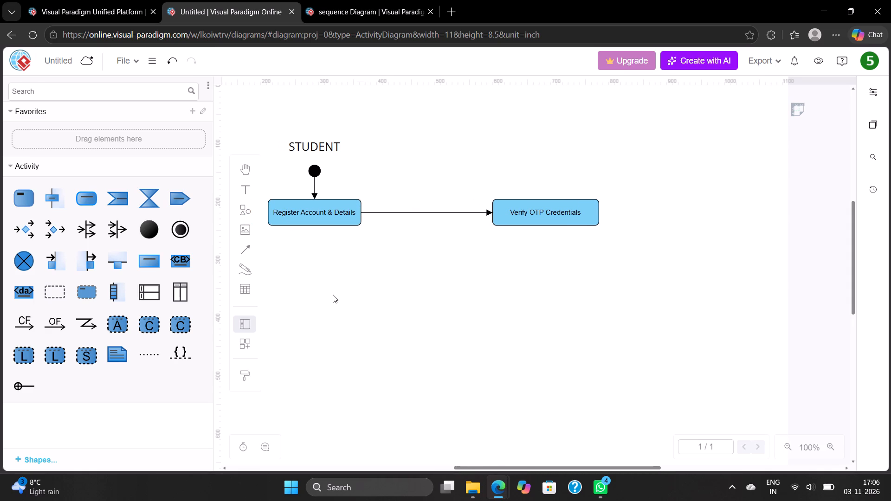
Look through the Activity shapes and the General shape set in the shape library for a decision diamond.
scroll(126, 315, "down", 2)
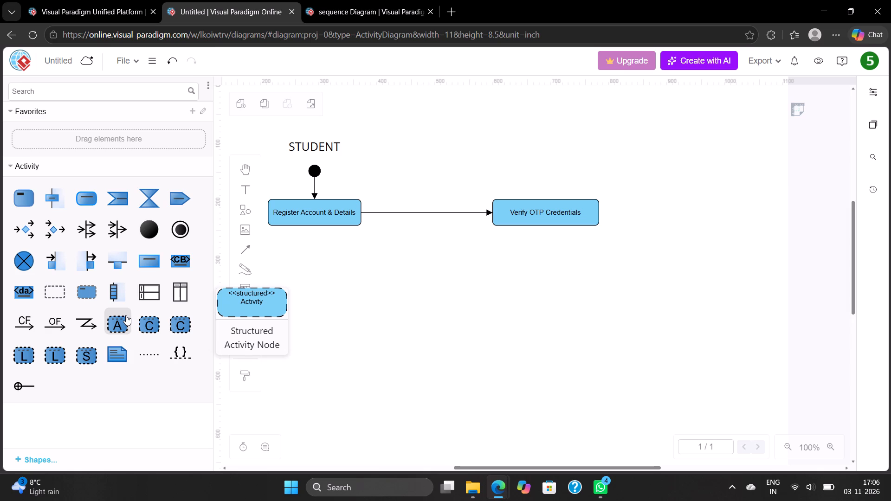
scroll(126, 315, "down", 1)
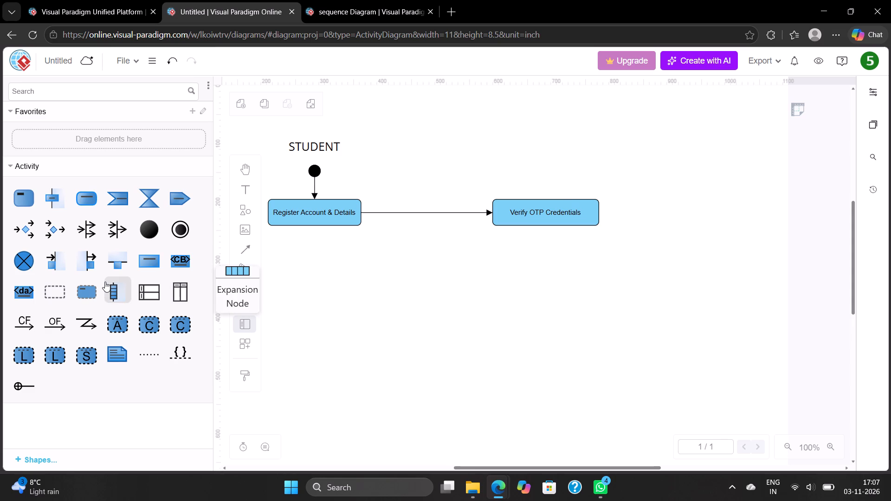
scroll(105, 282, "down", 3)
left_click(21, 457)
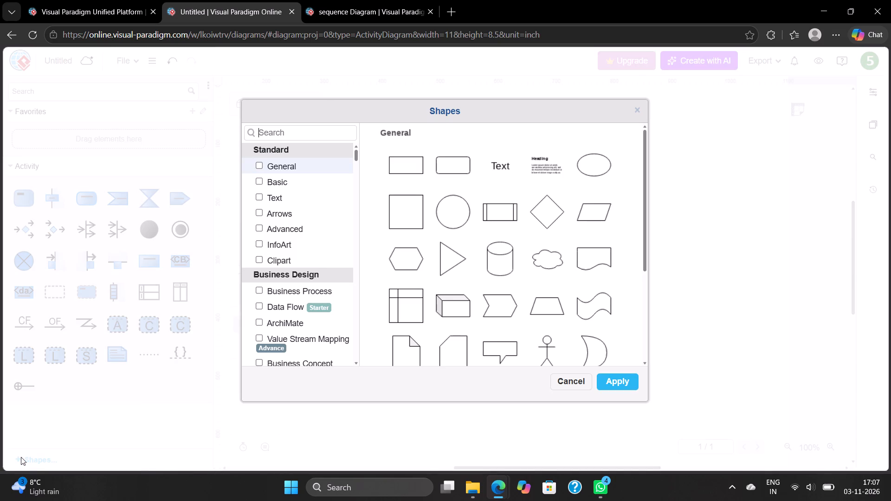
scroll(502, 325, "down", 5)
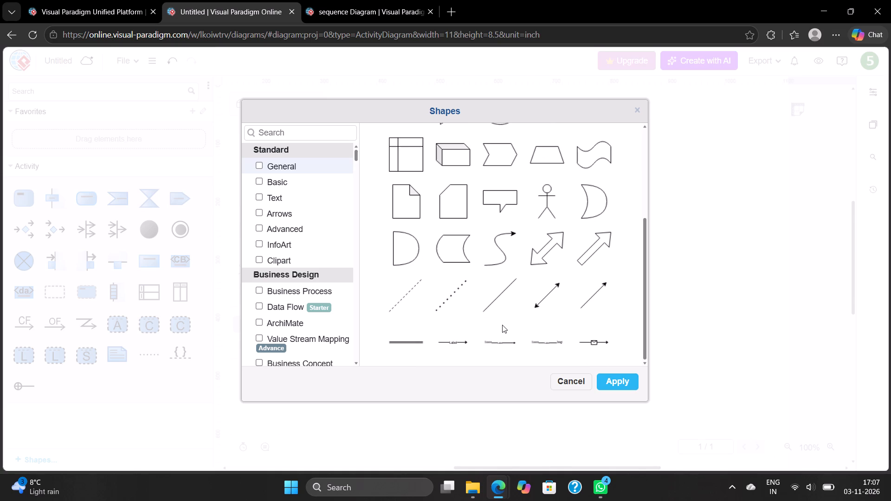
scroll(482, 280, "down", 3)
scroll(482, 280, "up", 3)
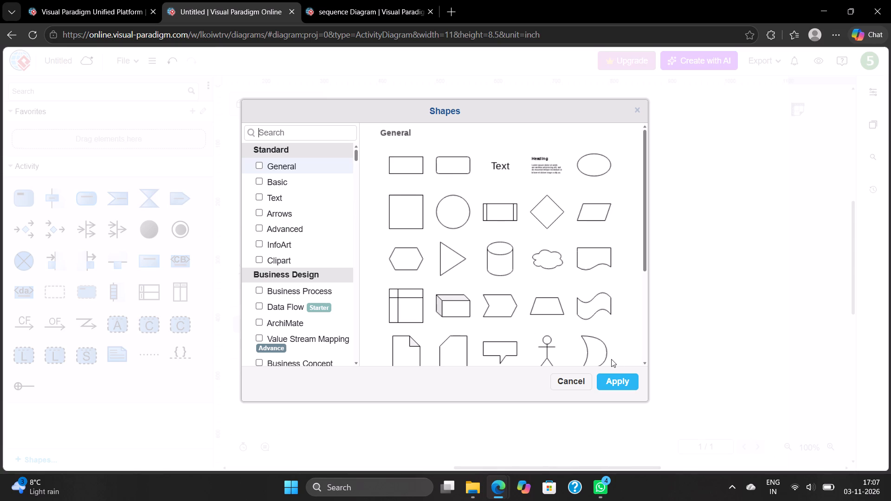
left_click(616, 376)
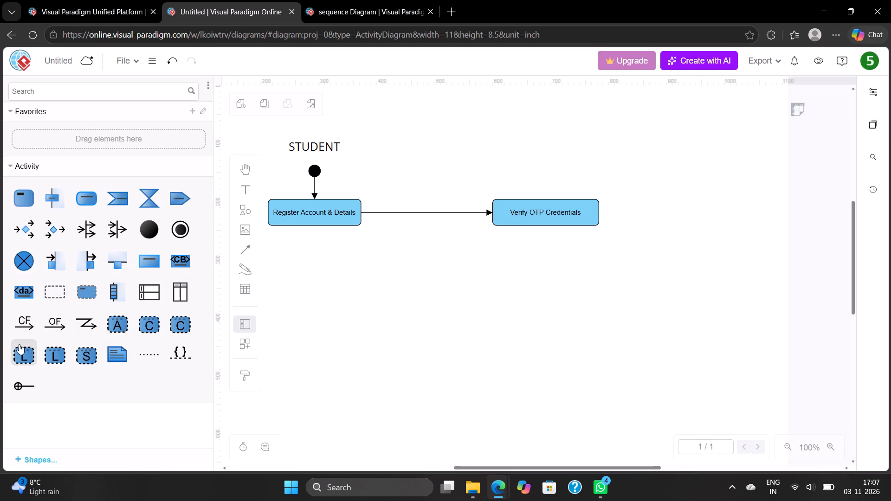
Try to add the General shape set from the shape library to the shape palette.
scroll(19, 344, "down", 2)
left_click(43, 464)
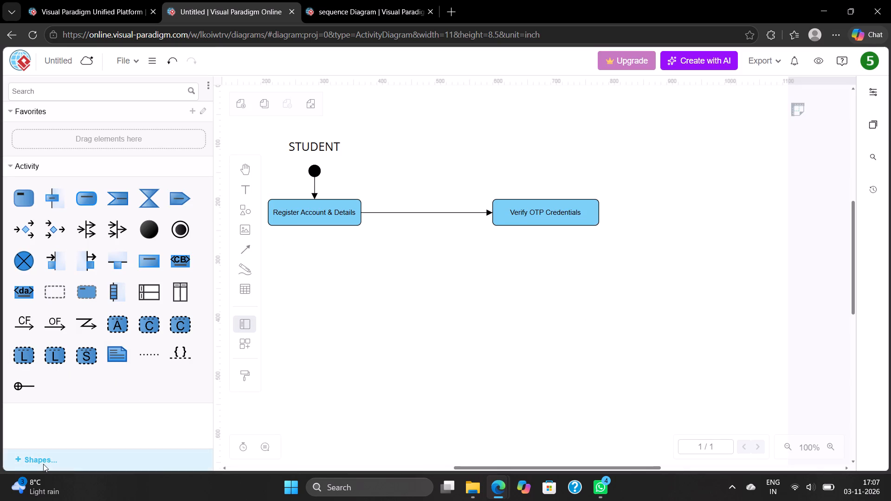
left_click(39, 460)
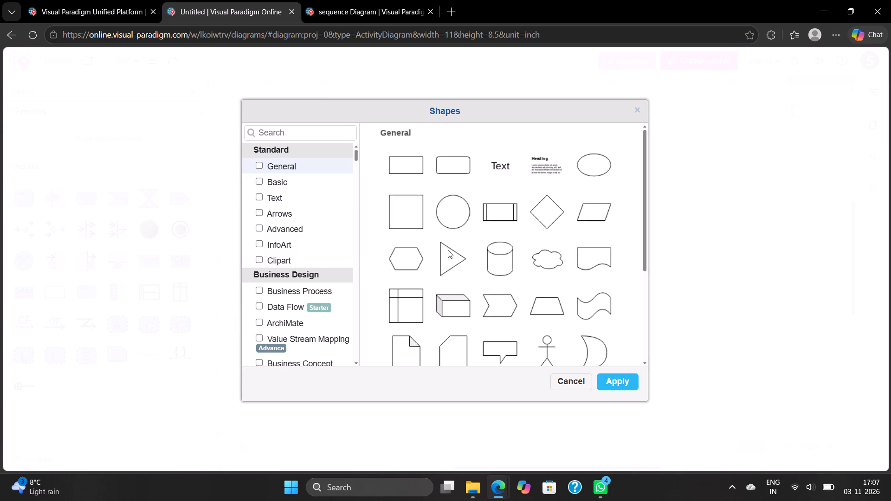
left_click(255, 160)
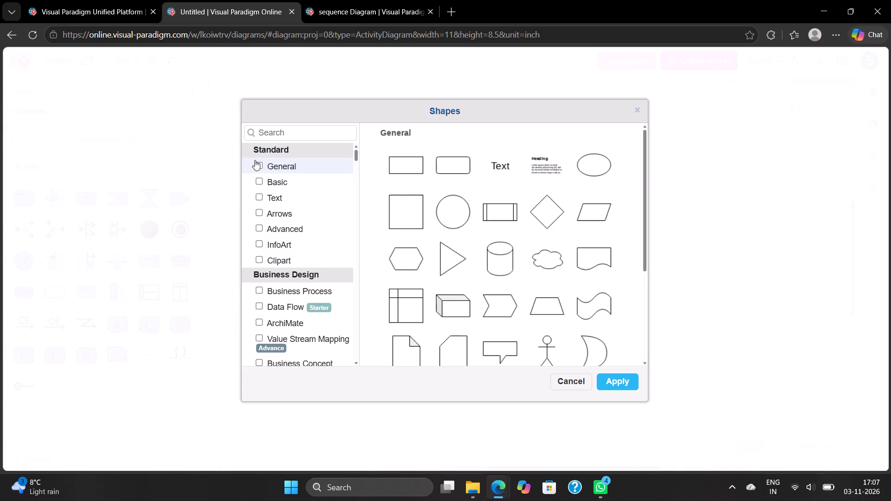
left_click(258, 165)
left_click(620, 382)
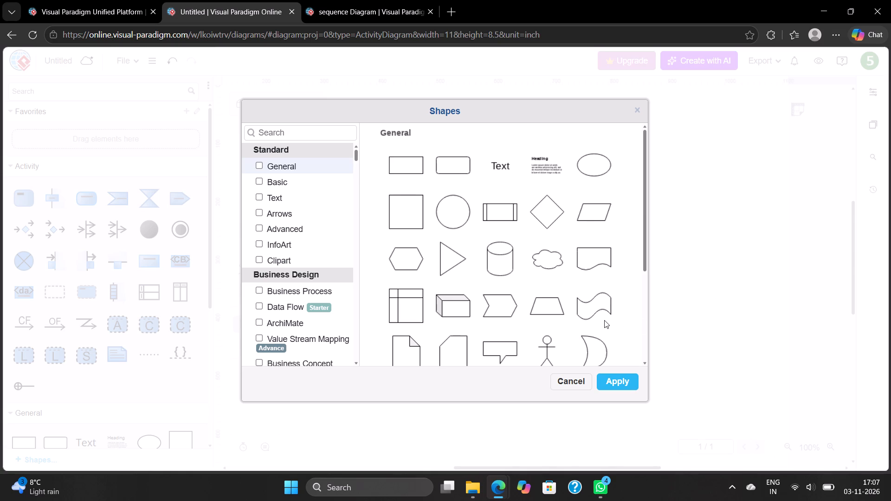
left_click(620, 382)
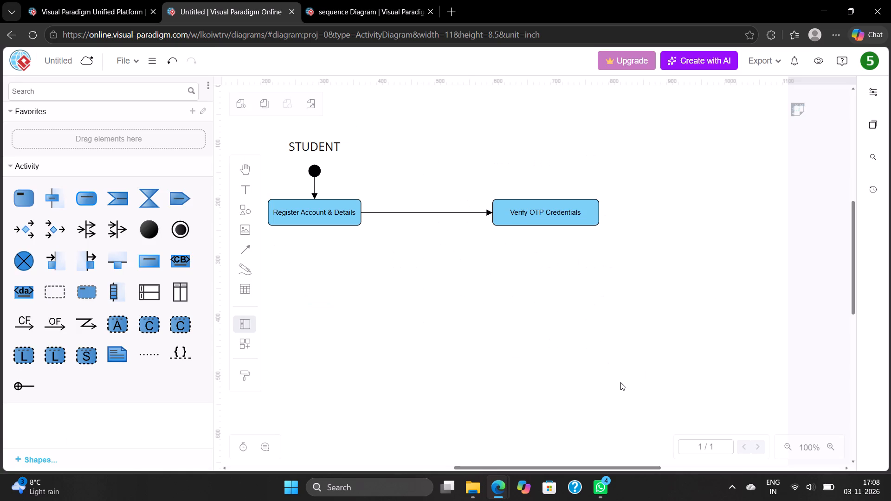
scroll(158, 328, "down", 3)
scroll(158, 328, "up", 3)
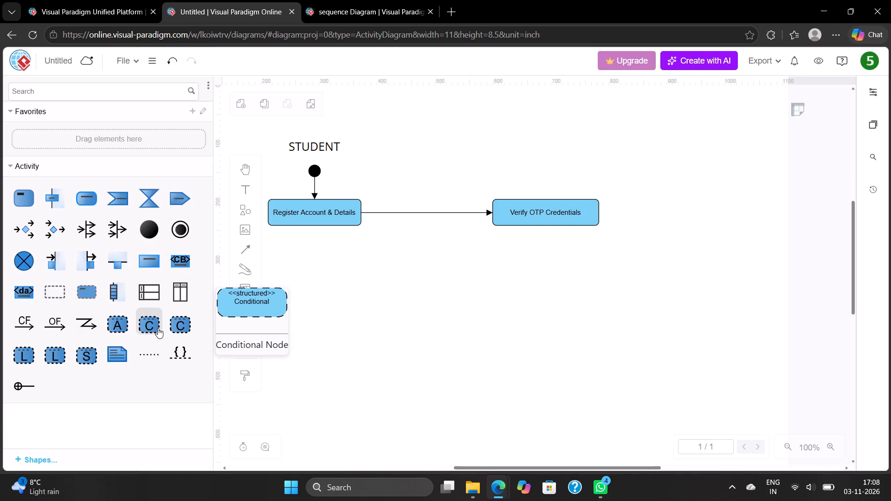
Add the General shape set from the shape library to the shape palette.
left_click(38, 463)
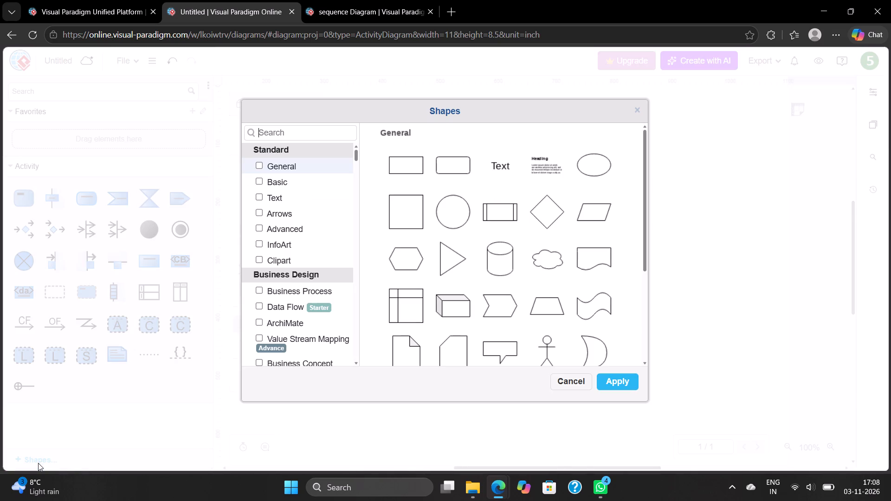
left_click(262, 165)
left_click(621, 385)
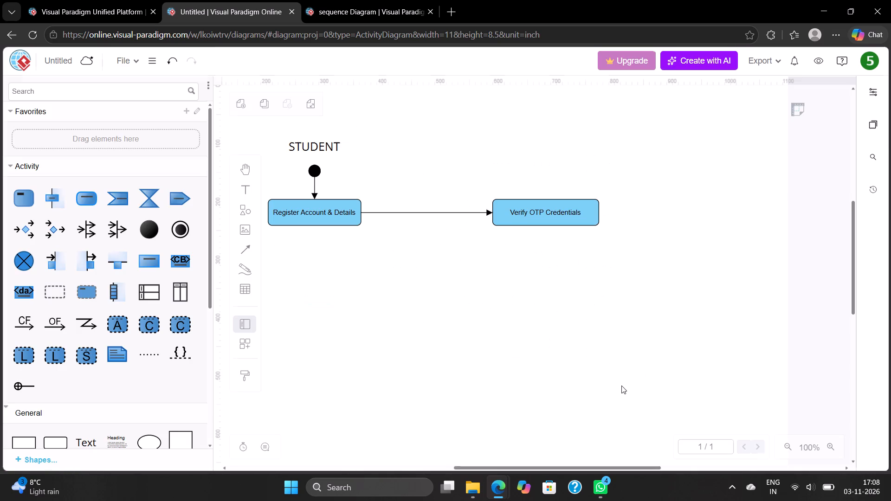
Place a diamond from the General shapes on the canvas just below the Verify OTP Credentials node.
scroll(189, 364, "down", 2)
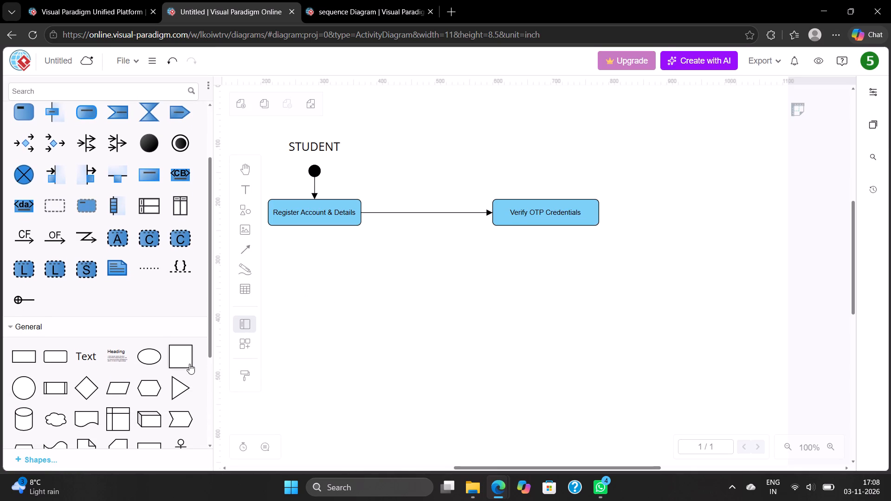
scroll(168, 391, "down", 1)
left_click(93, 364)
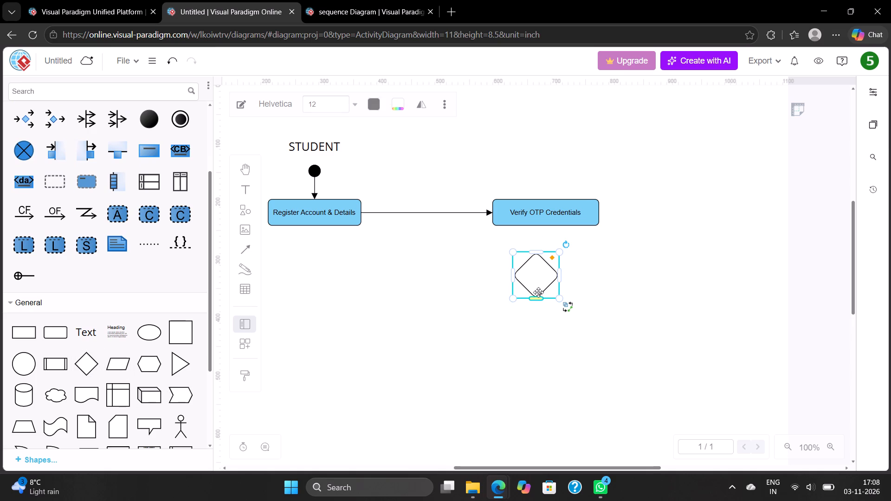
Set the diamond's line style to Sharp and apply the light blue style preset to it.
left_click(878, 97)
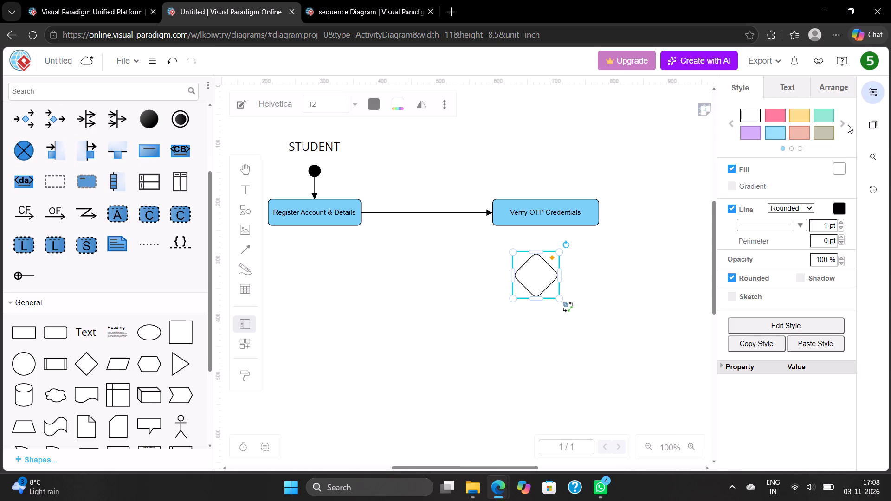
left_click(804, 209)
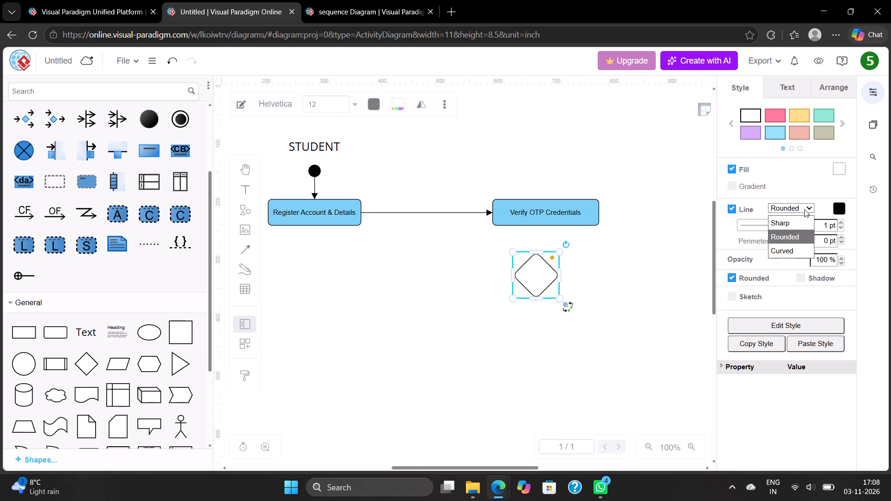
left_click(794, 219)
left_click(653, 262)
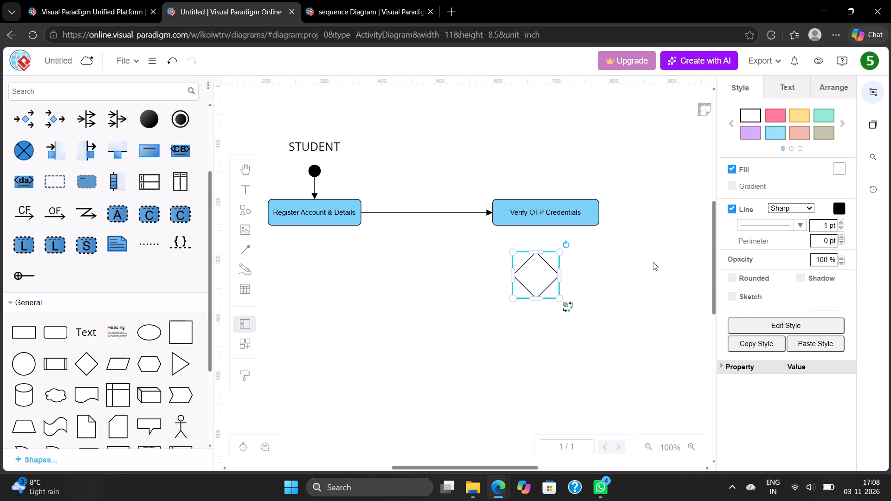
left_click(546, 276)
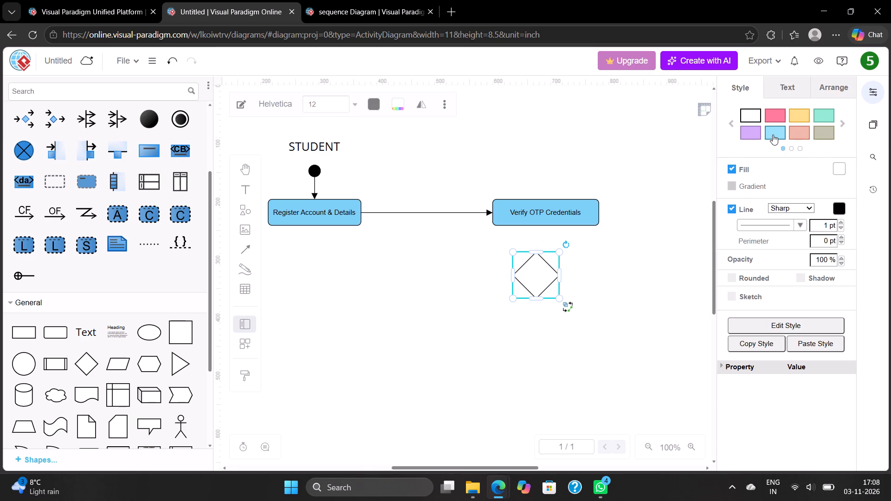
left_click(773, 135)
Move the diamond sideways so it is centred under the Verify OTP Credentials node.
left_click_drag(545, 270, 545, 270)
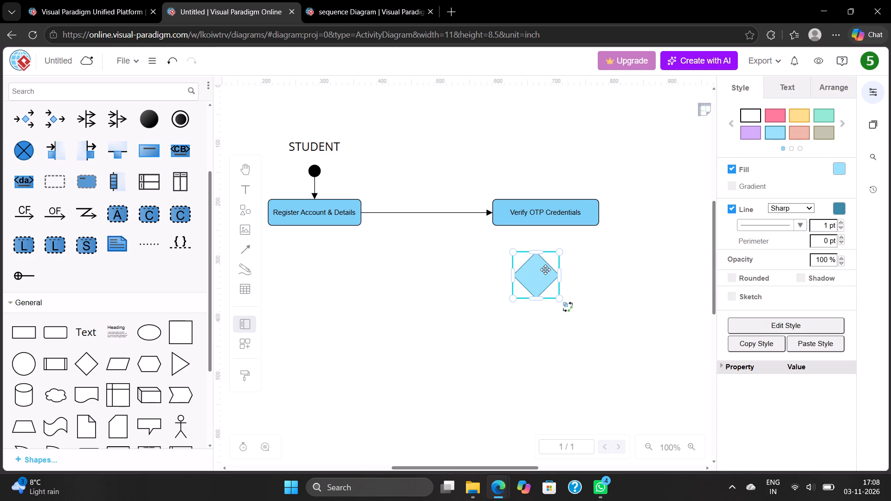
left_click_drag(545, 270, 551, 270)
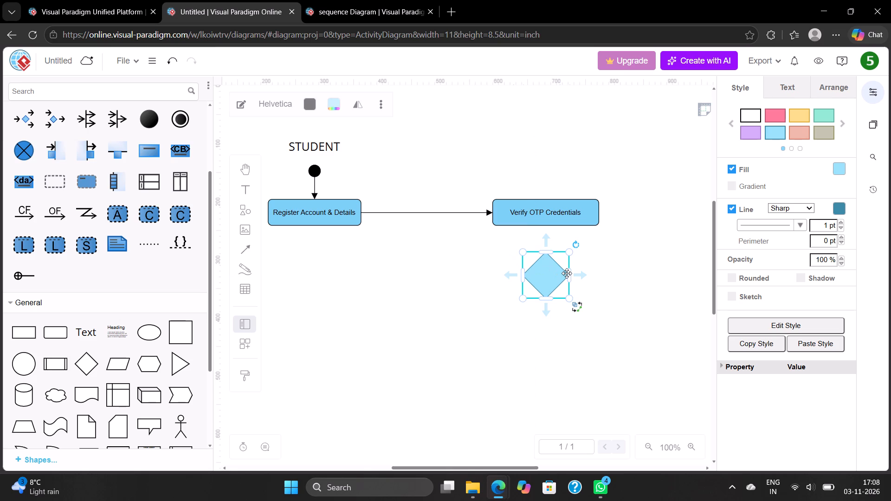
left_click(567, 273)
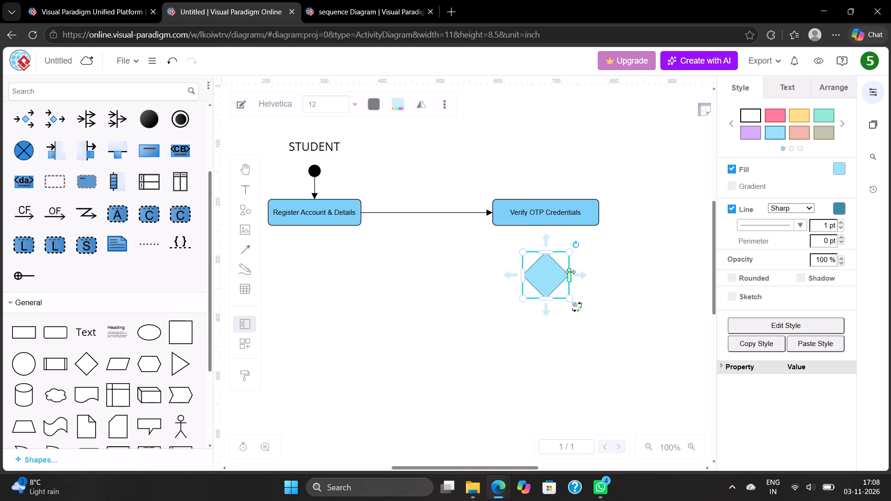
left_click_drag(570, 274, 576, 274)
Label the diamond below the Verify OTP Credentials node with the text "OTP Valid?".
left_click(546, 273)
double_click(546, 273)
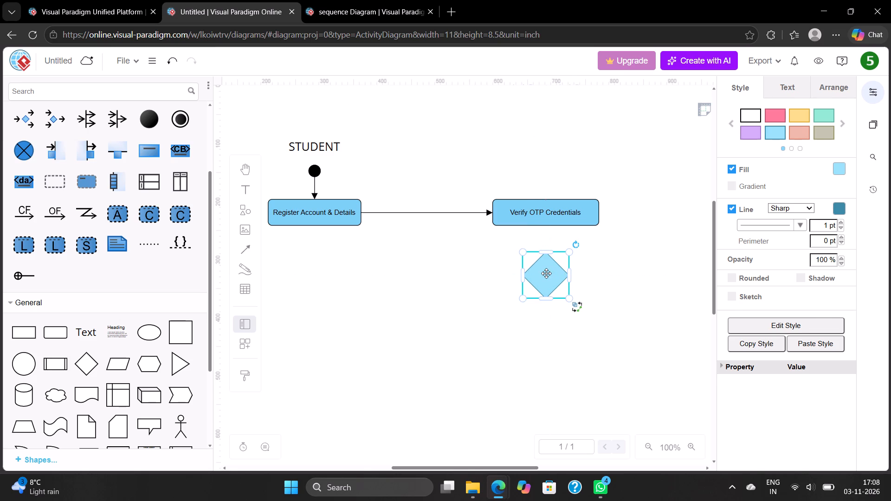
left_click(546, 273)
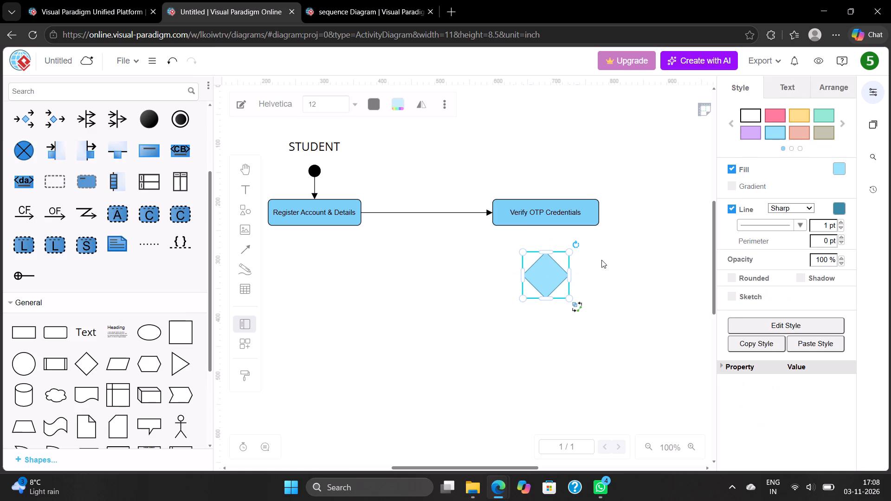
left_click(601, 260)
left_click(549, 276)
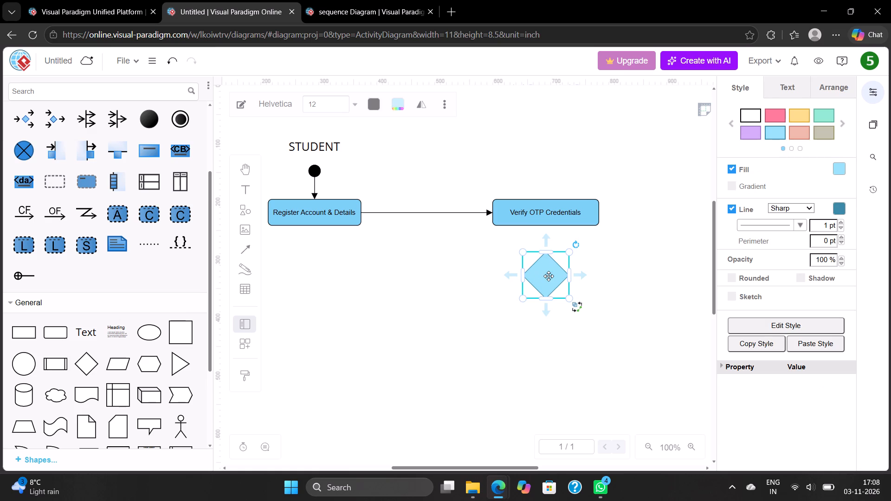
left_click(549, 276)
left_click(549, 276)
triple_click(549, 276)
left_click(549, 276)
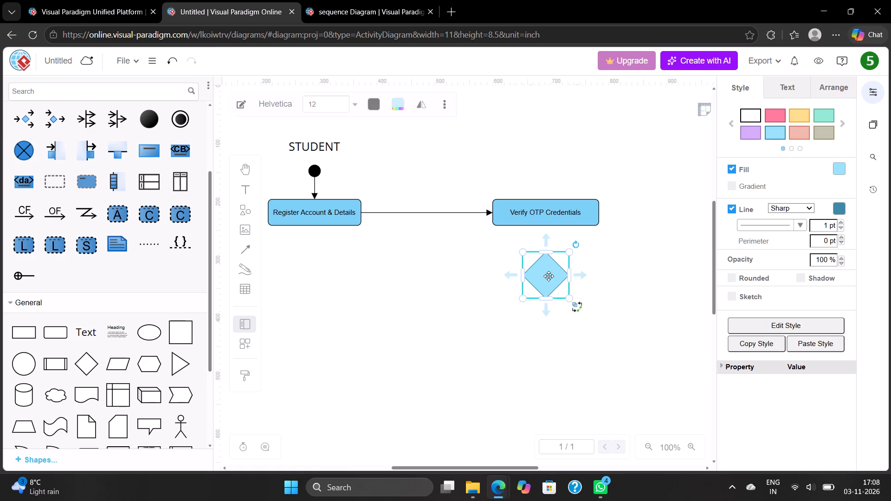
triple_click(546, 271)
left_click(546, 271)
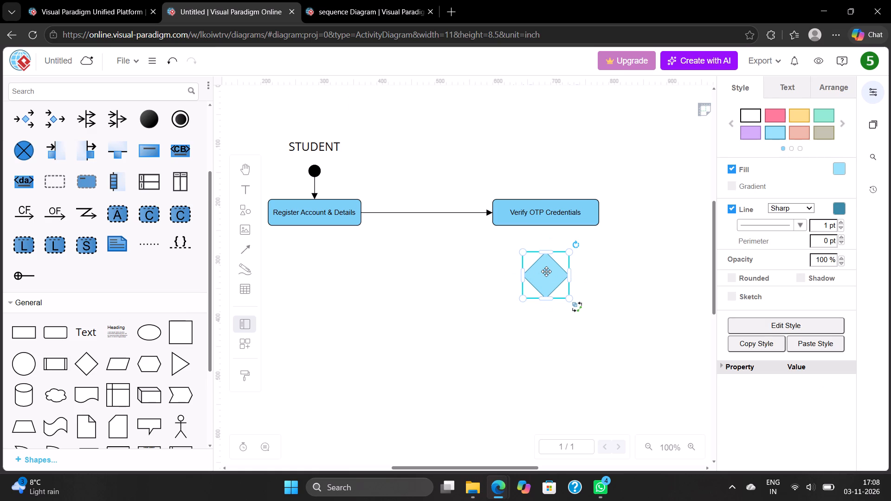
triple_click(546, 271)
triple_click(546, 271)
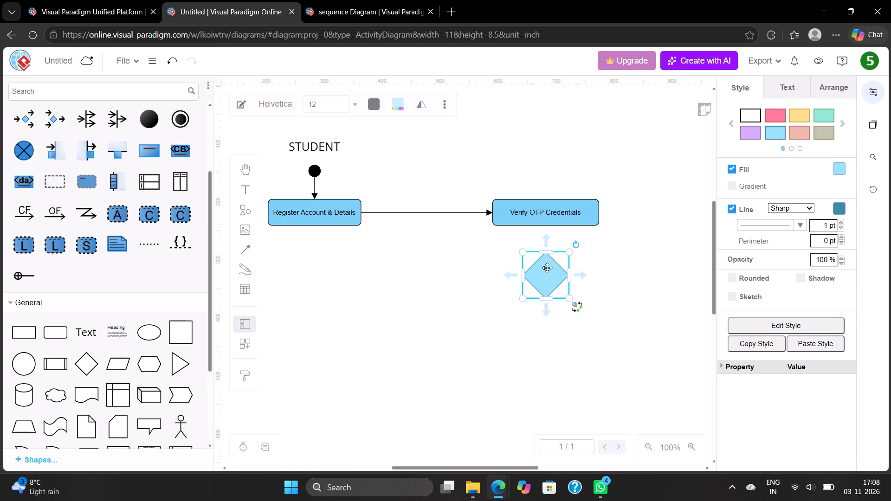
triple_click(547, 268)
double_click(547, 268)
triple_click(547, 268)
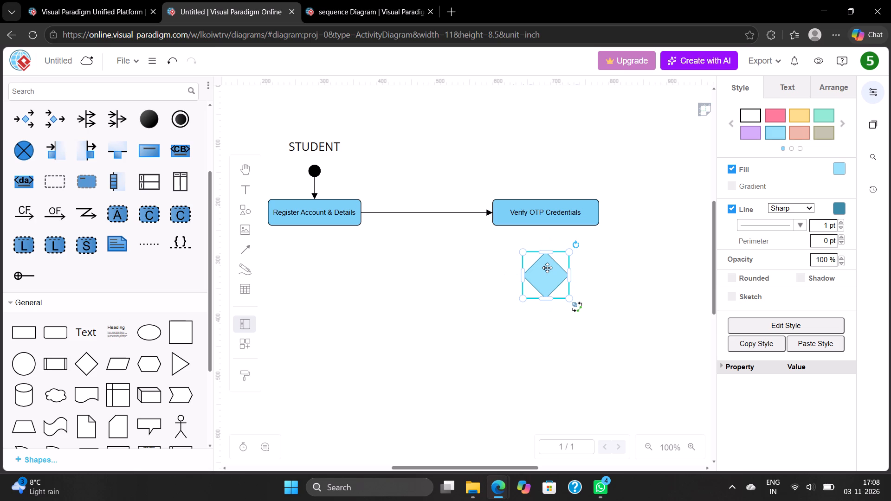
left_click(547, 268)
left_click(781, 83)
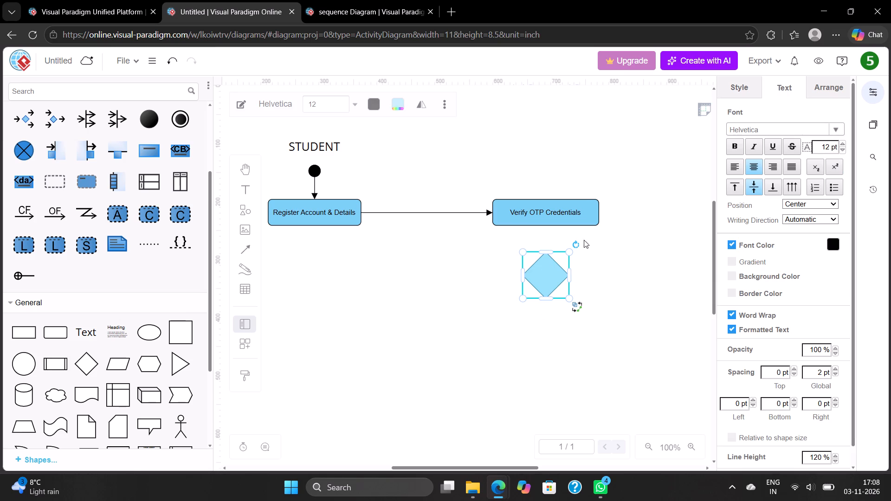
triple_click(547, 273)
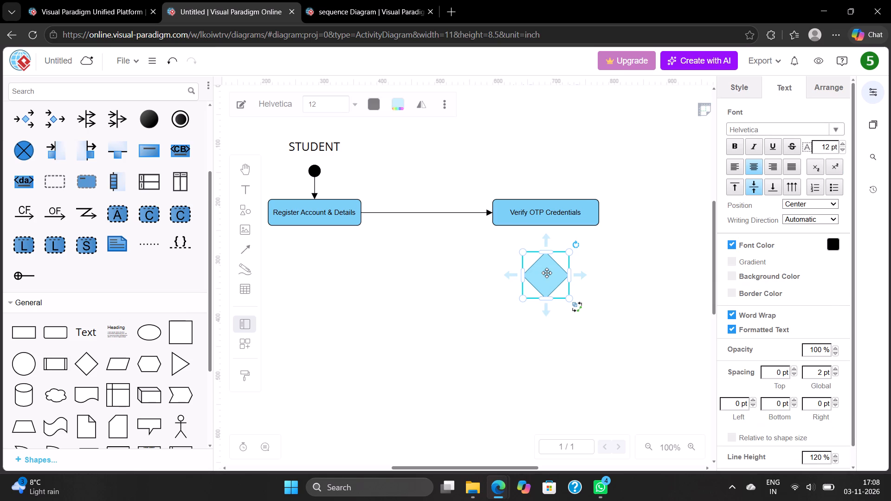
left_click(547, 273)
double_click(547, 273)
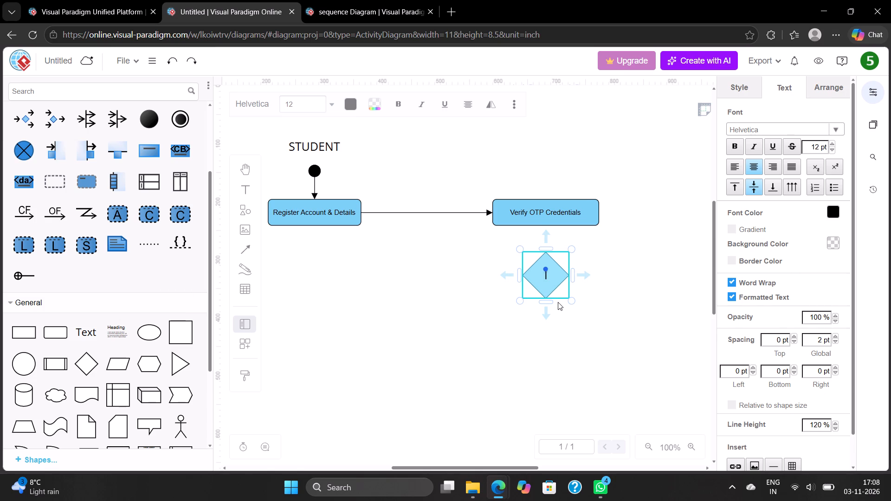
type("OTP")
key("space")
type("V")
type("alid")
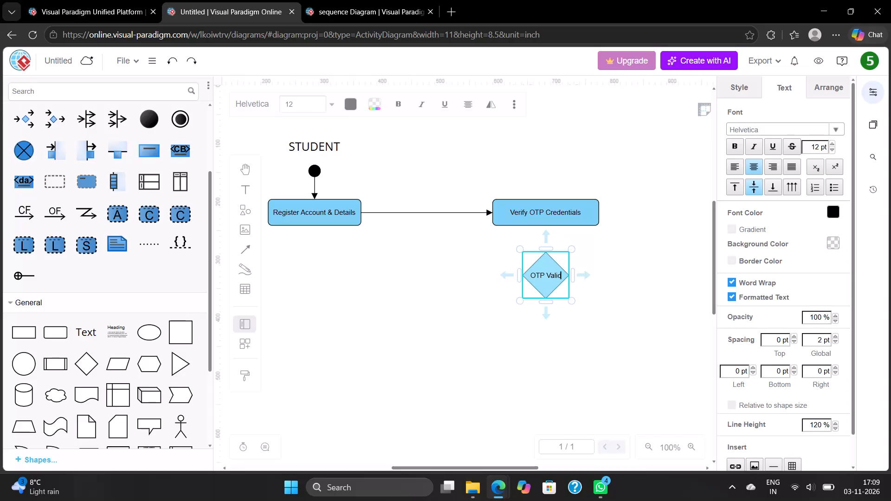
key("shift+question")
left_click(622, 270)
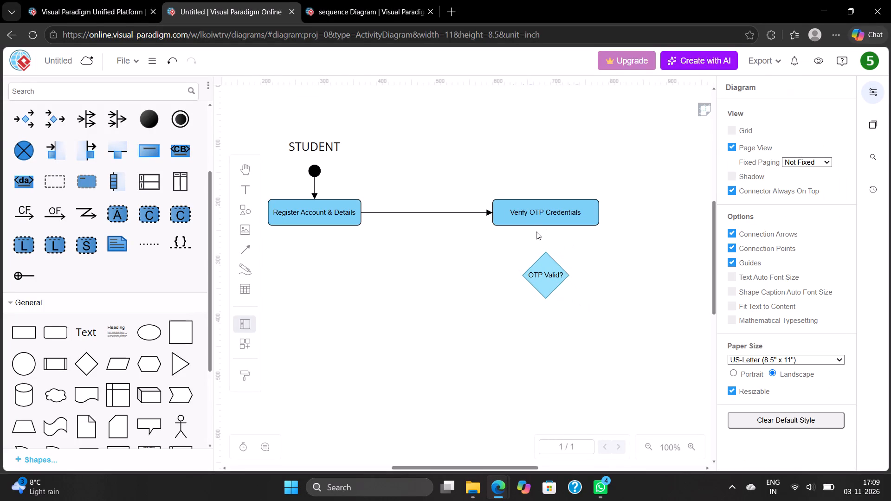
Draw a straight arrow from beneath the Verify OTP Credentials node down towards the top of the OTP Valid? diamond.
left_click(247, 246)
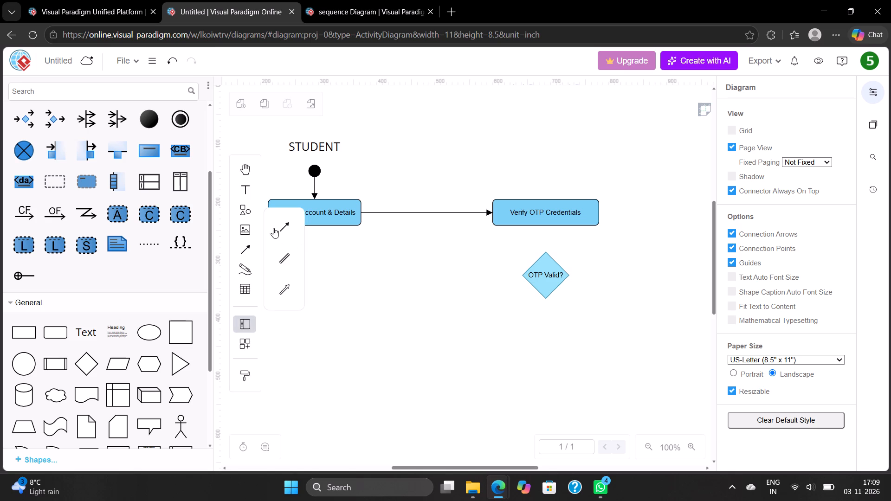
left_click(278, 225)
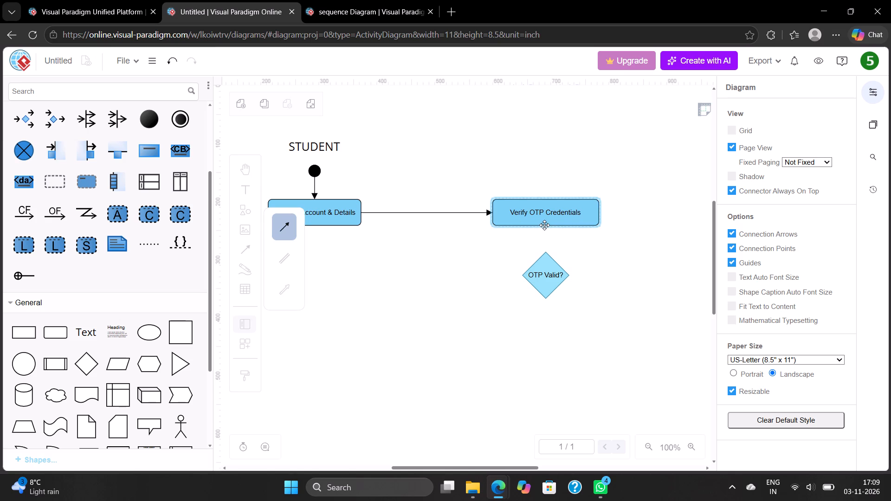
left_click_drag(544, 225, 549, 253)
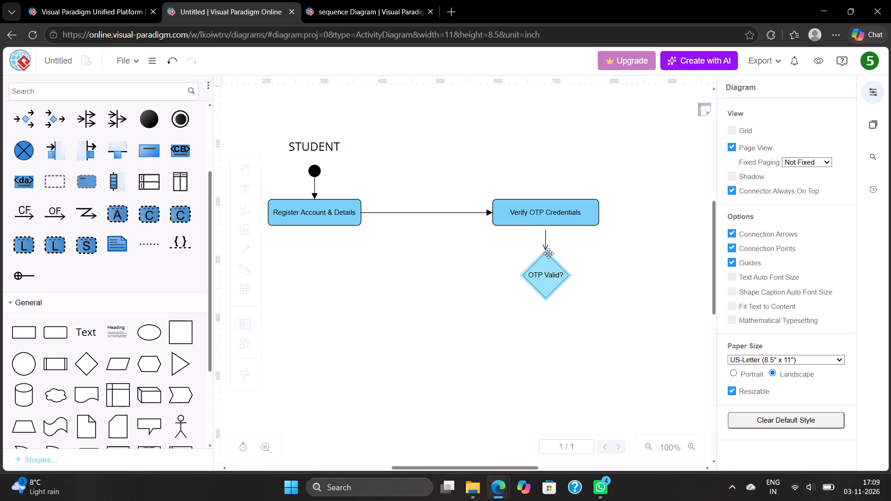
left_click_drag(549, 253, 549, 257)
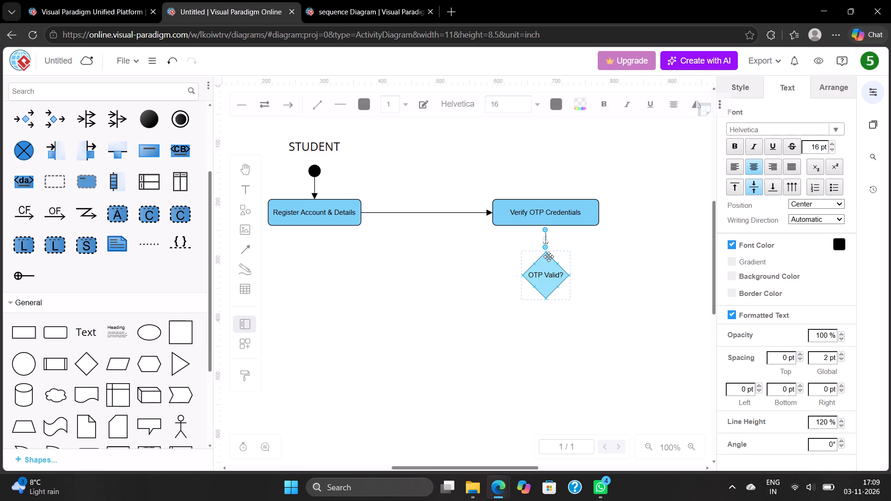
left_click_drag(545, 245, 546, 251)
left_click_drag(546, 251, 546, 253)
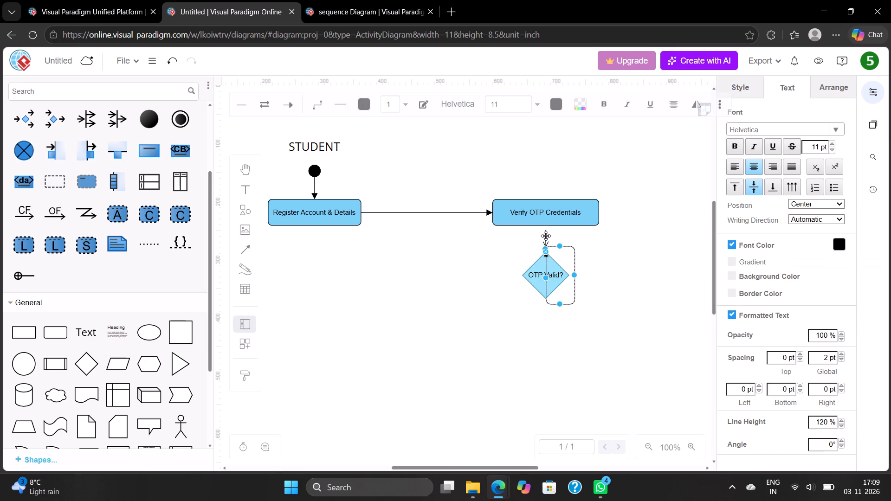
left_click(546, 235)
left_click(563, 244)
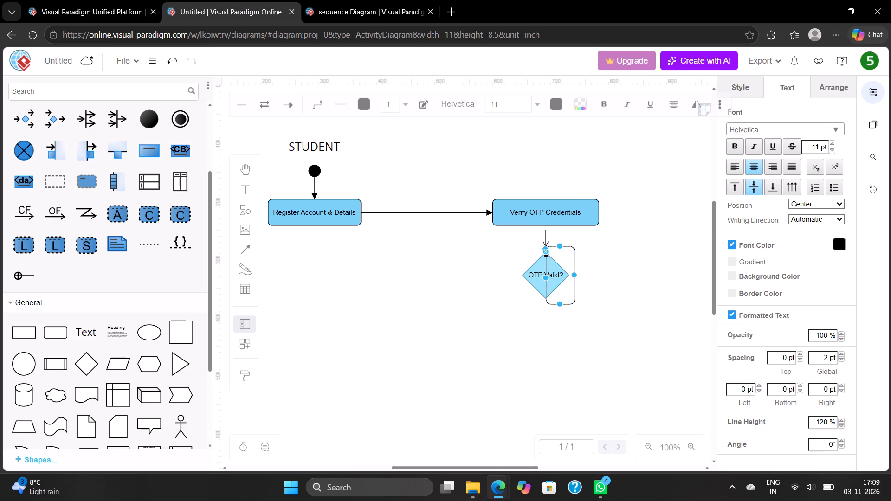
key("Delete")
Extend both ends of the short vertical arrow to meet the Verify OTP Credentials node's bottom edge and the OTP Valid? diamond's top corner.
left_click(546, 241)
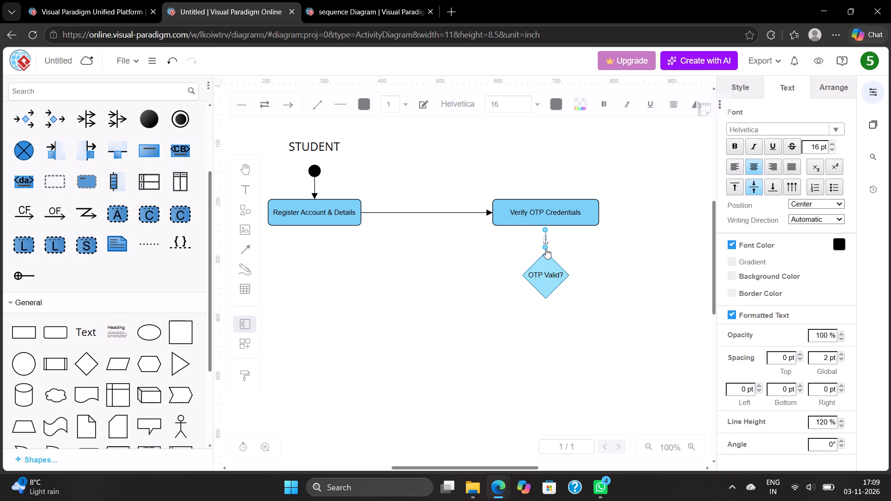
left_click(546, 249)
left_click_drag(545, 230, 545, 227)
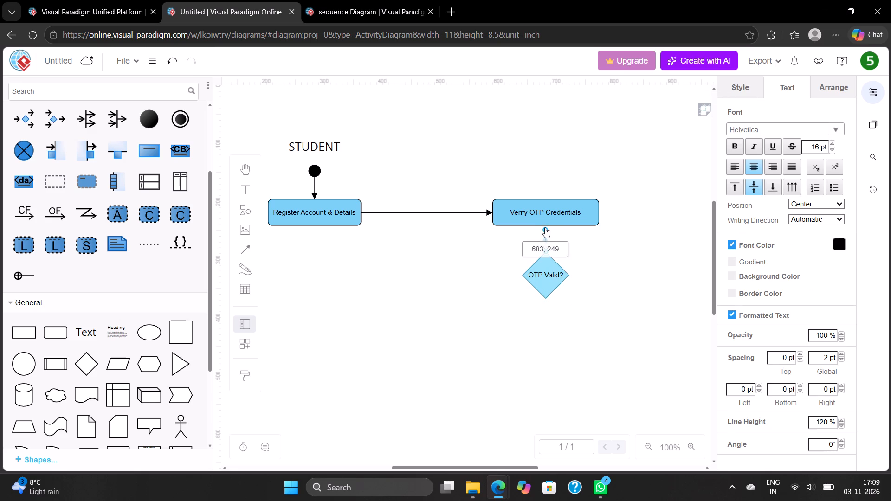
left_click_drag(545, 227, 545, 225)
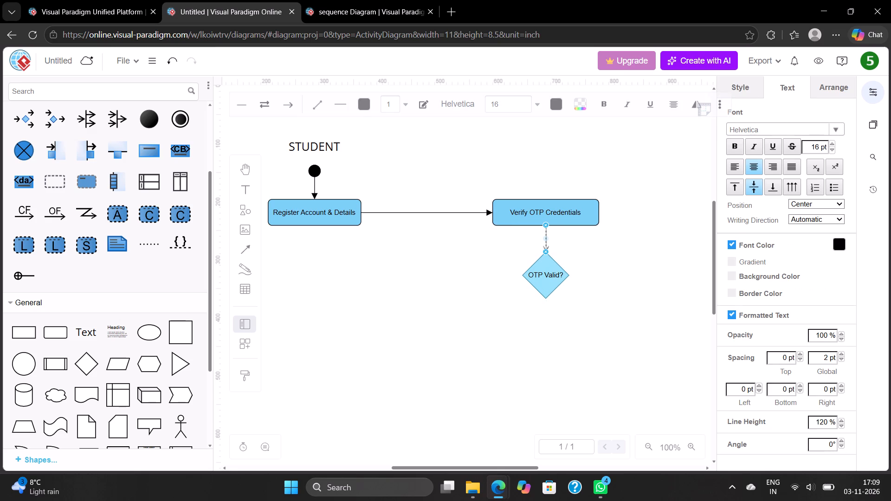
Change the line end of the arrow into the OTP Valid? diamond to a solid filled arrowhead.
left_click(747, 88)
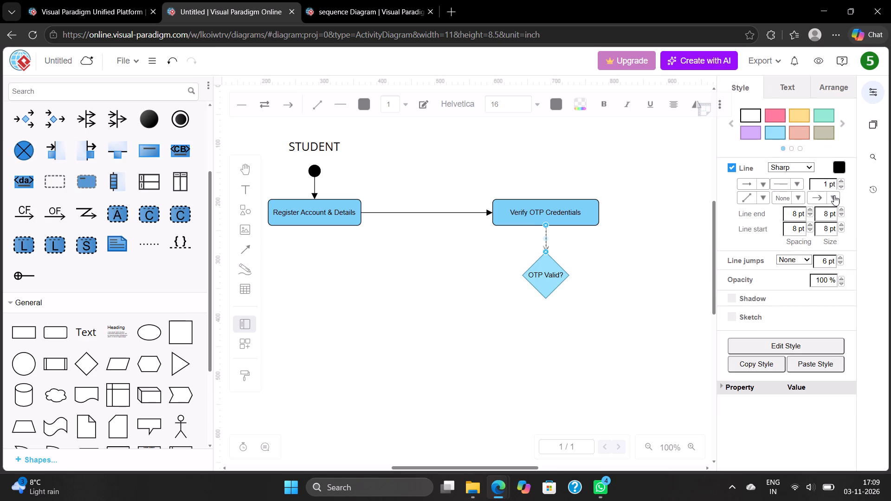
left_click(834, 197)
left_click(814, 153)
left_click(612, 269)
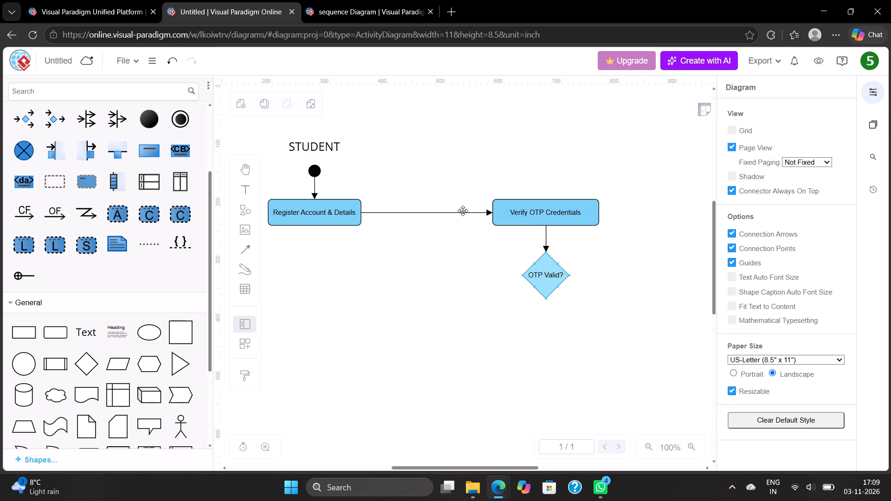
Duplicate the arrow between Register Account & Details and Verify OTP Credentials, placing the copy level with the OTP Valid? diamond.
left_click(463, 211)
key("ctrl+c")
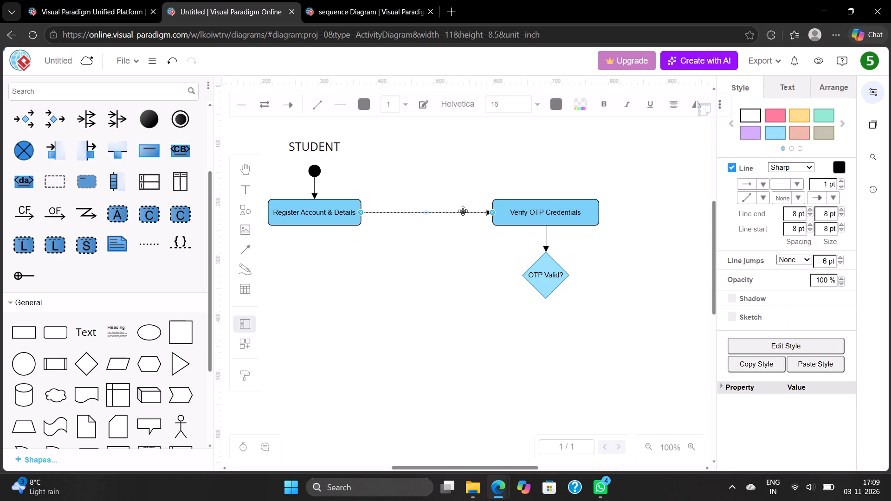
left_click(480, 281)
key("ctrl+v")
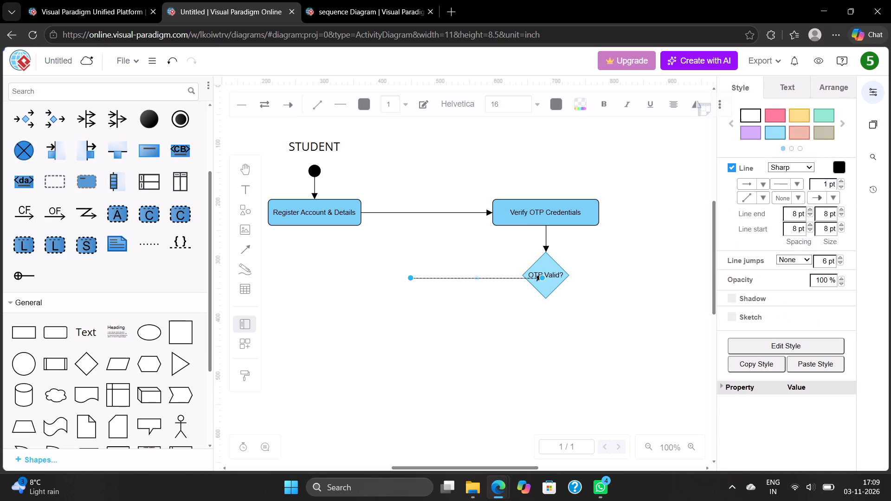
Attach the copied arrow's head to the bottom edge of Register Account & Details and its tail to the OTP Valid? diamond's near corner.
left_click_drag(542, 277, 440, 267)
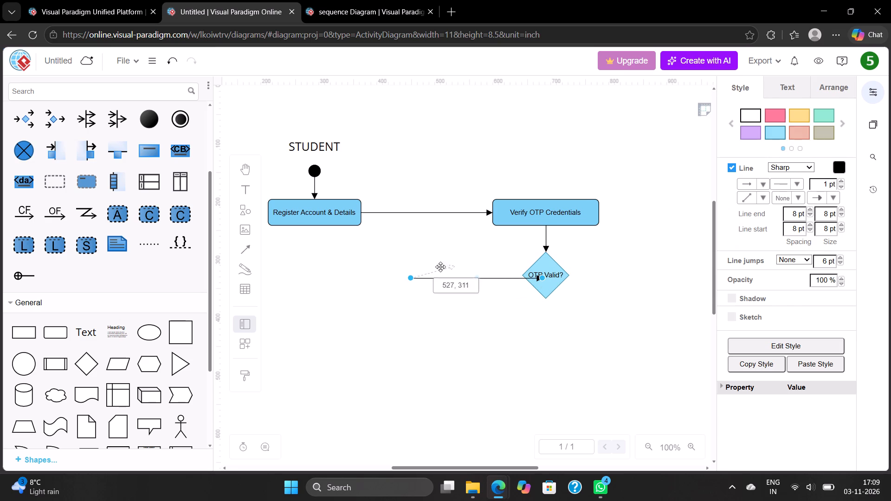
left_click_drag(440, 267, 344, 250)
left_click_drag(344, 250, 313, 226)
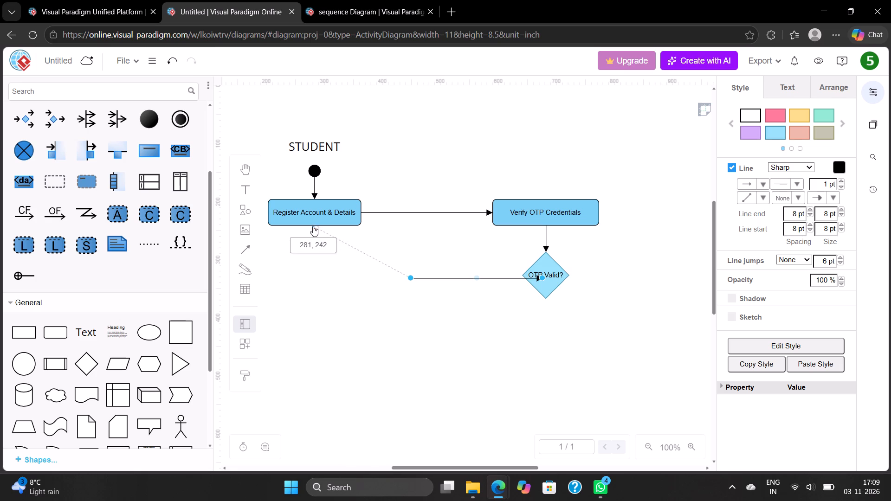
left_click_drag(411, 276, 423, 276)
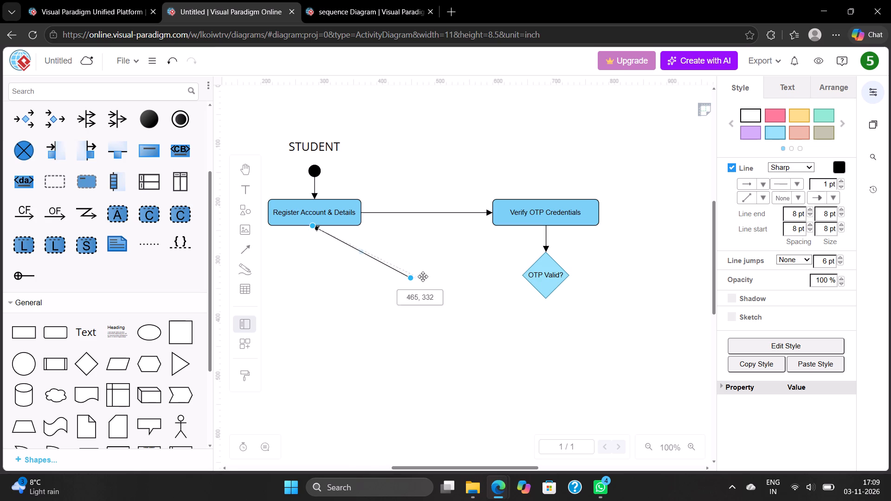
left_click_drag(423, 276, 525, 277)
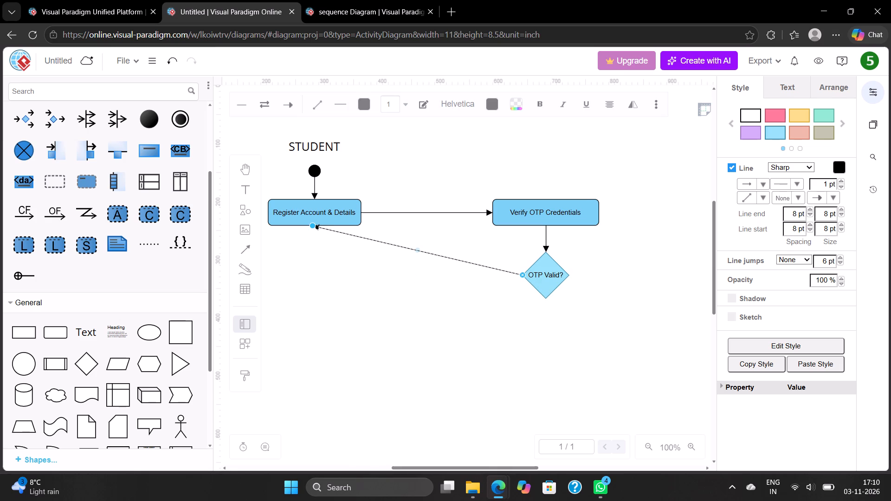
Bend the return arrow into a right-angled path, running level from OTP Valid? and straight up into Register Account & Details.
left_click_drag(419, 250, 311, 268)
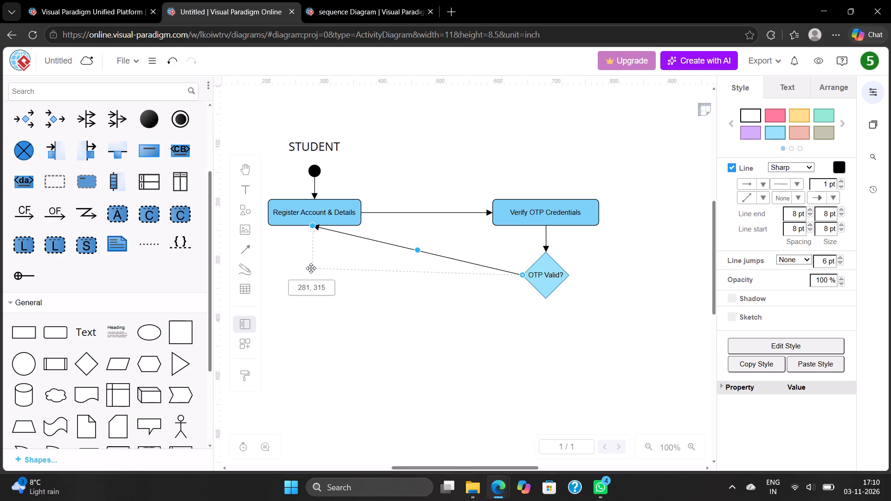
left_click_drag(311, 268, 312, 271)
left_click_drag(312, 271, 313, 270)
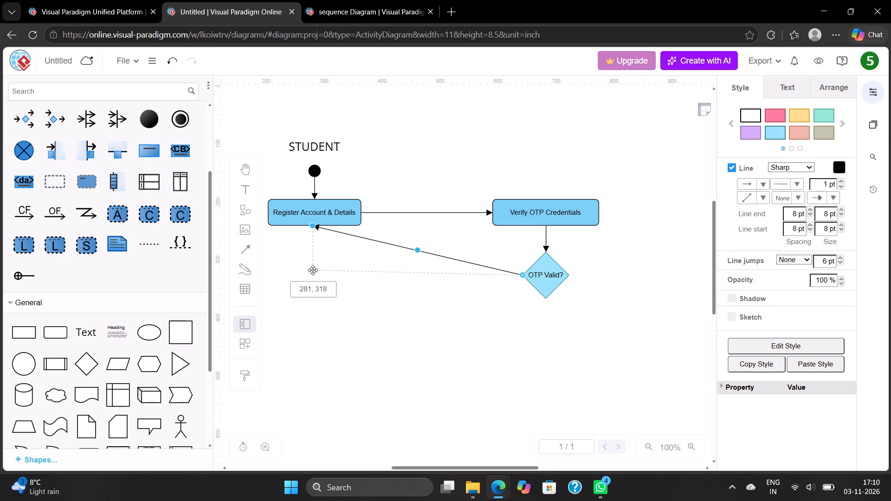
left_click_drag(313, 270, 313, 271)
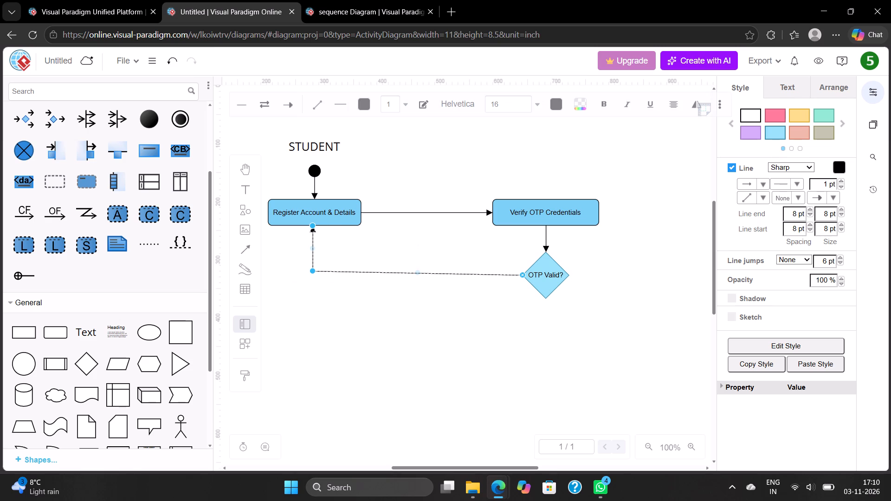
left_click(303, 268)
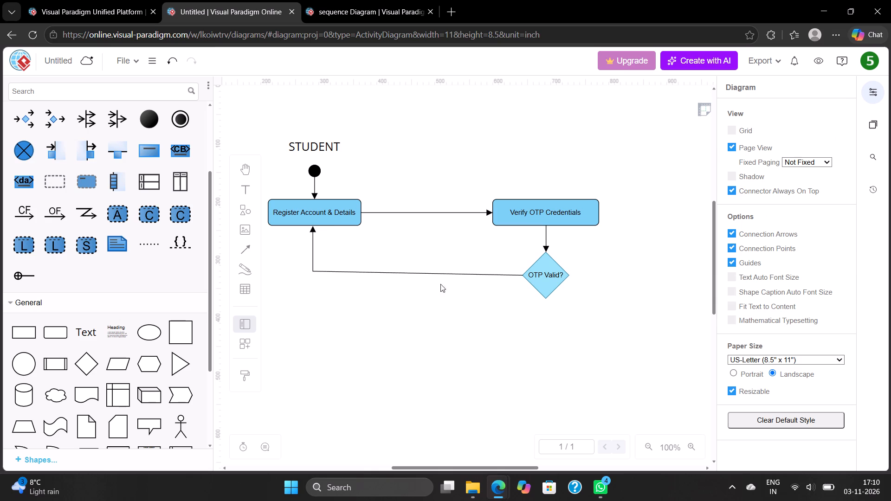
left_click(385, 271)
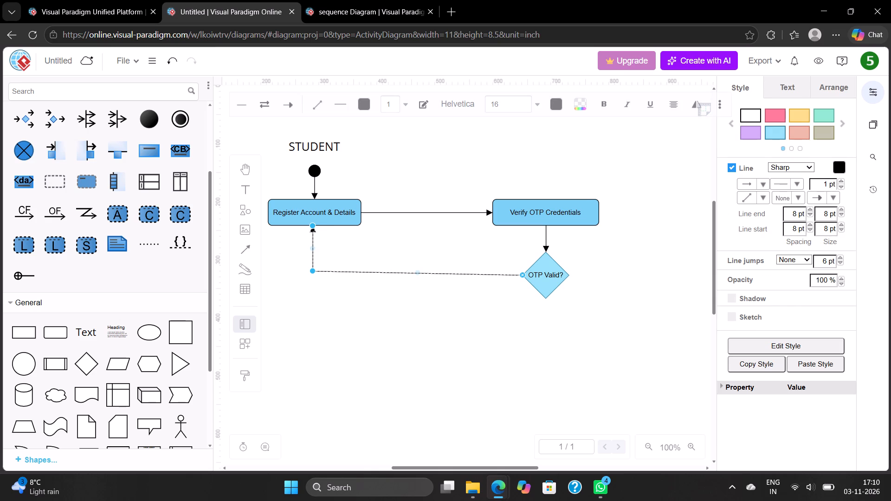
left_click(312, 271)
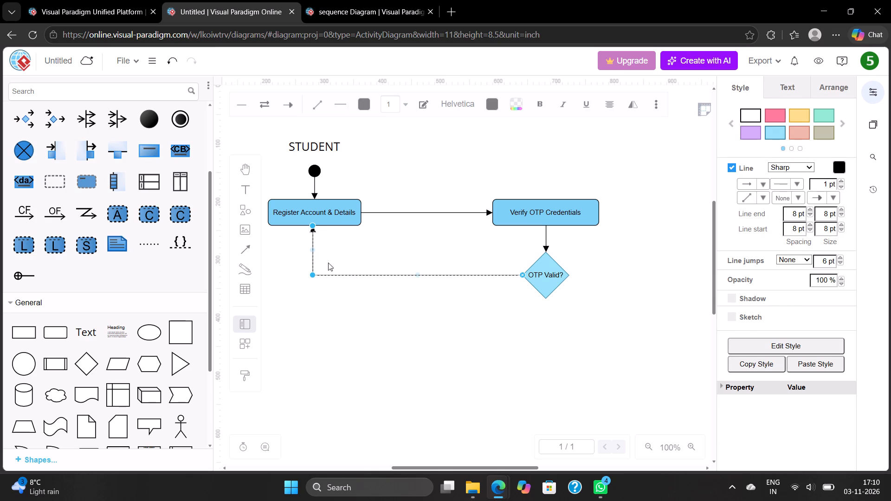
left_click(355, 251)
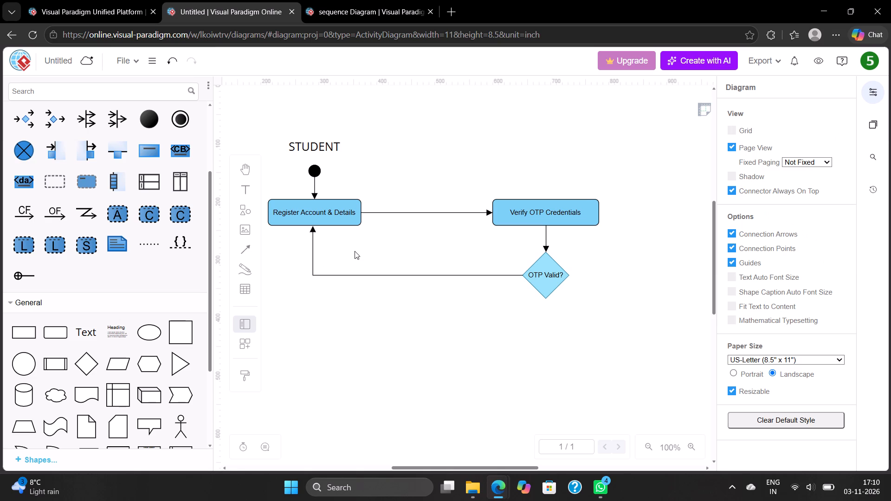
Add a text label reading "[Invalid] Retry" on the horizontal part of the return arrow.
double_click(413, 265)
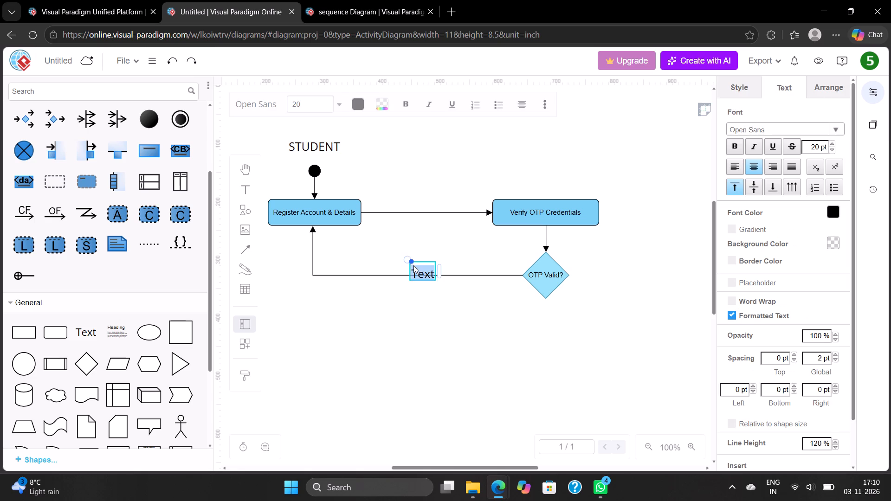
key("BackSpace")
key("bracketleft")
key("bracketright")
key("Left")
type("Invalid")
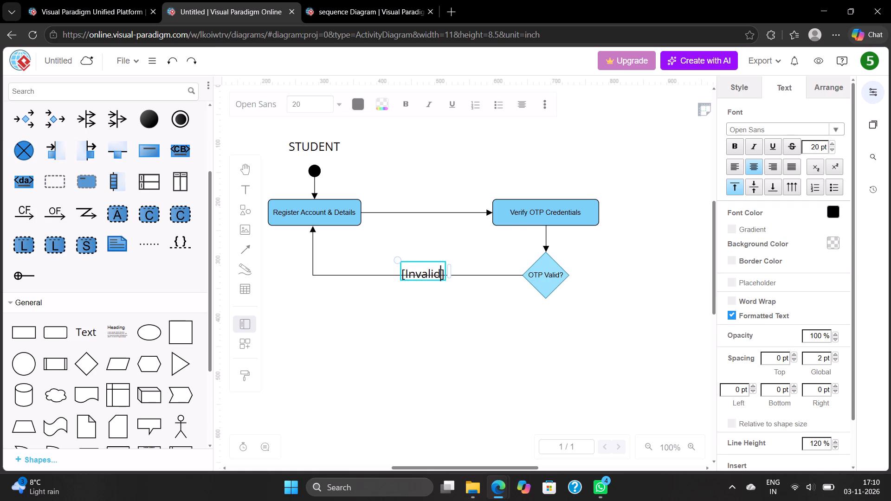
key("Right")
key("space")
type("Retry")
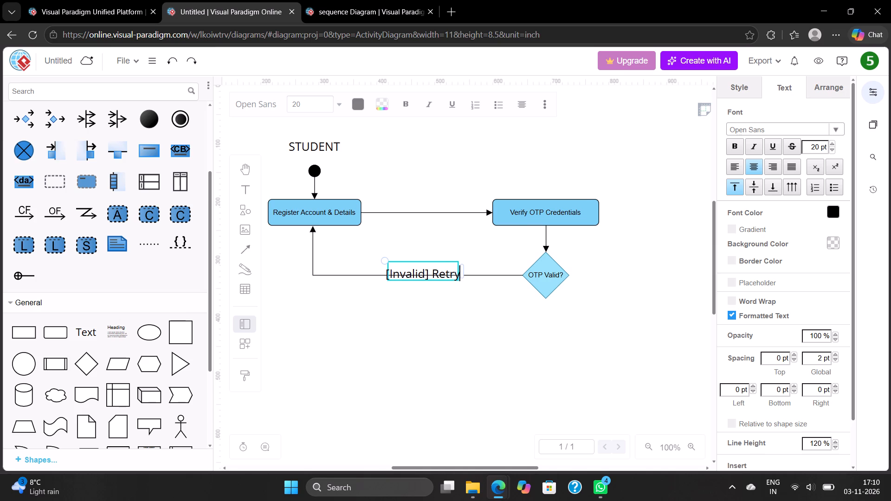
left_click_drag(627, 225, 429, 291)
Move the "[Invalid] Retry" label up so it sits clear above the return arrow's line.
left_click(427, 272)
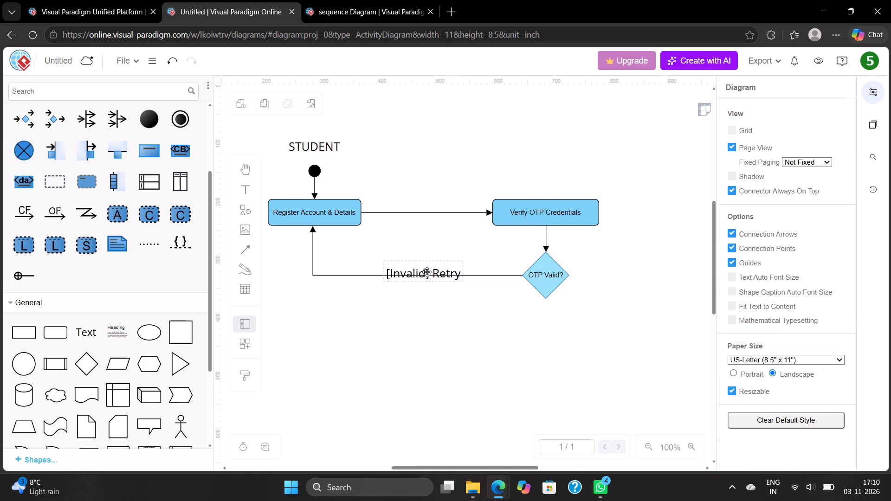
double_click(427, 272)
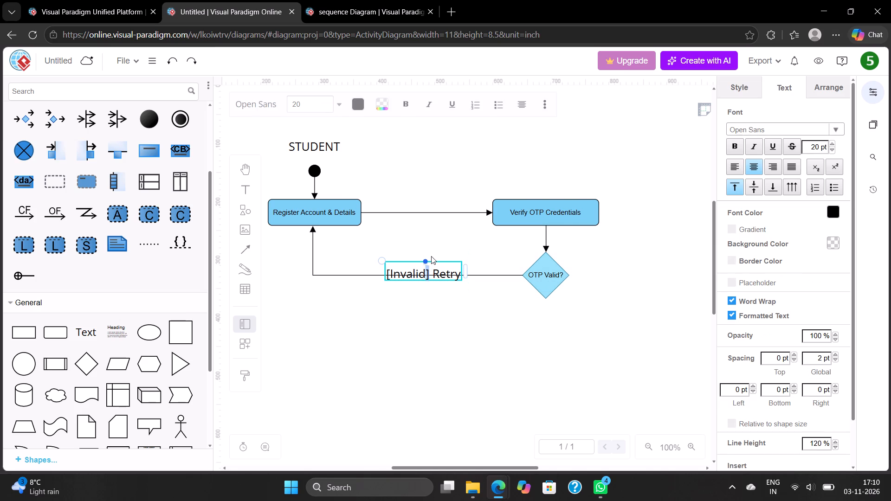
left_click_drag(437, 252, 433, 269)
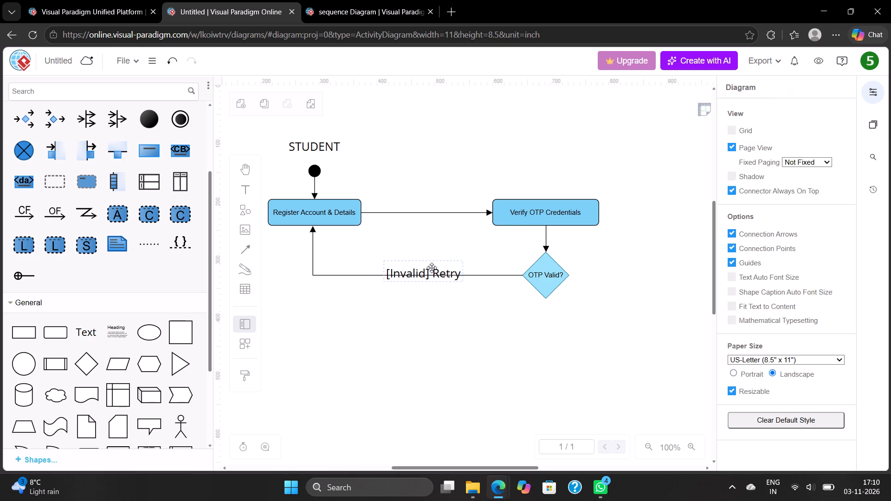
left_click_drag(428, 266, 428, 262)
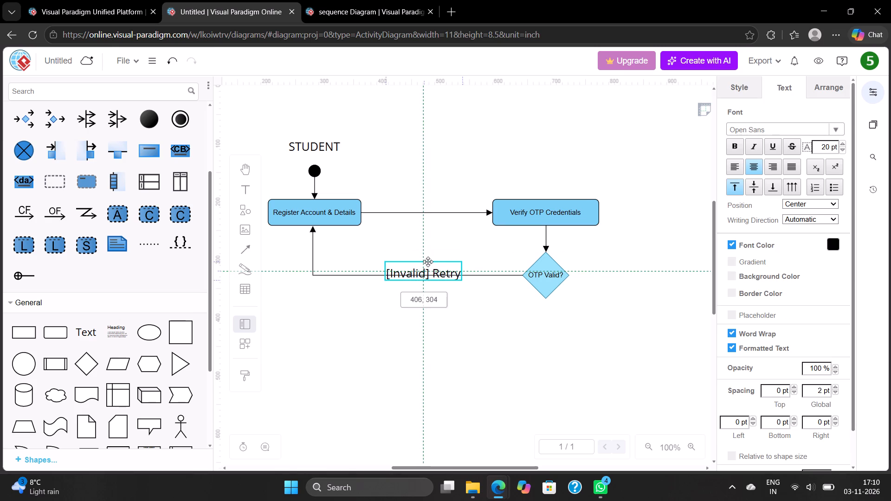
left_click_drag(428, 262, 428, 261)
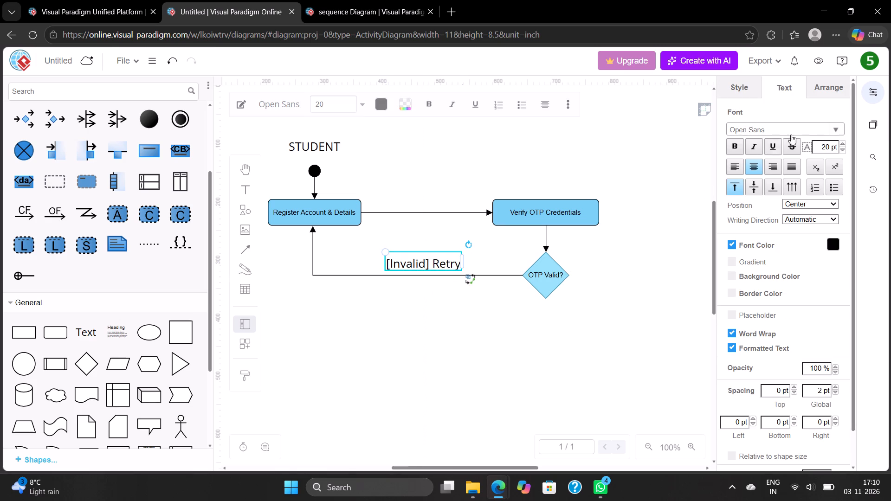
Set the "[Invalid] Retry" label's font size to 16 pt and lower it to rest just above the return arrow.
left_click(843, 150)
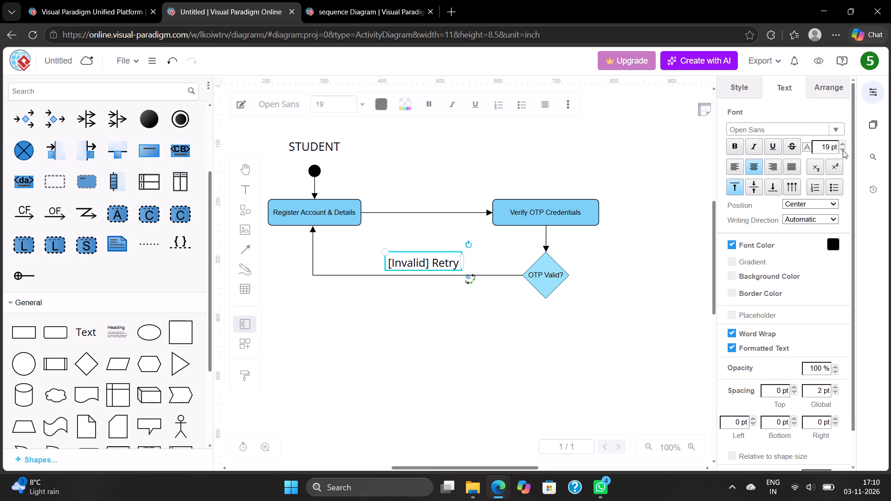
left_click(843, 150)
left_click(843, 150)
left_click(843, 150)
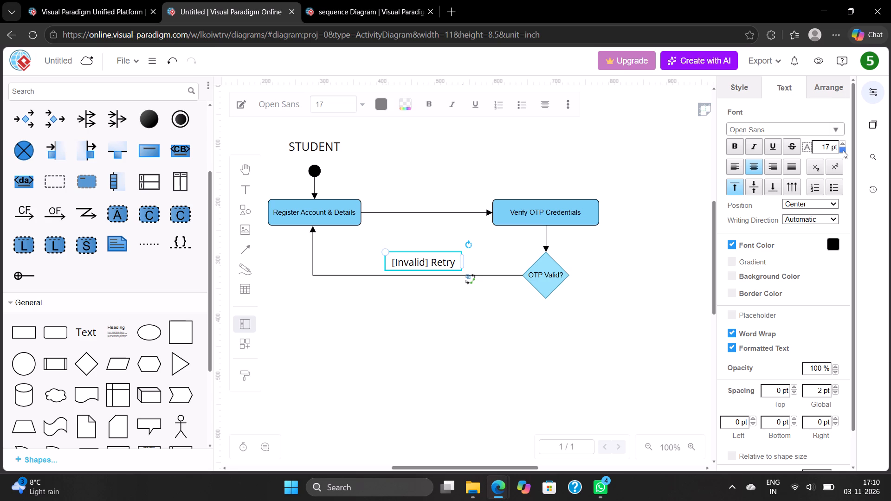
left_click_drag(436, 260, 436, 266)
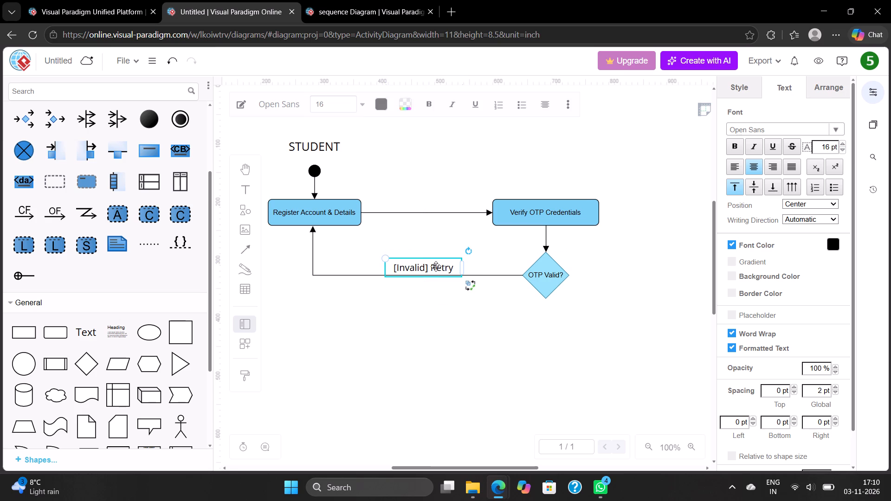
left_click(428, 247)
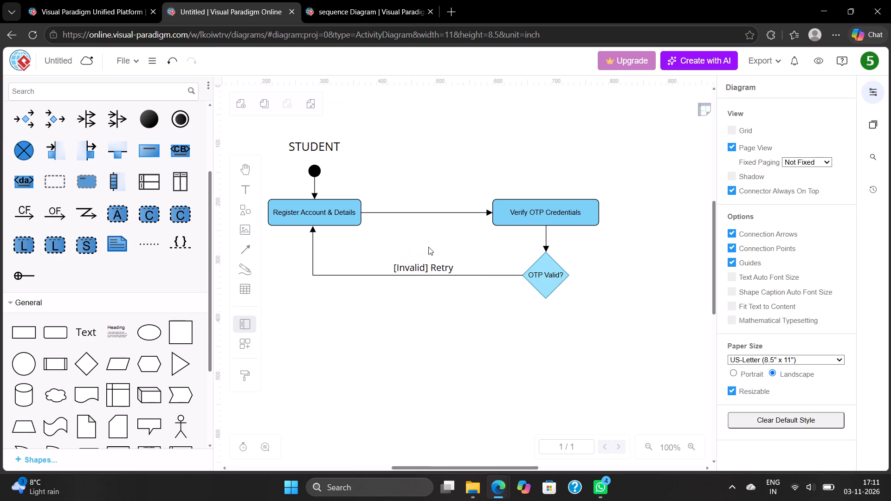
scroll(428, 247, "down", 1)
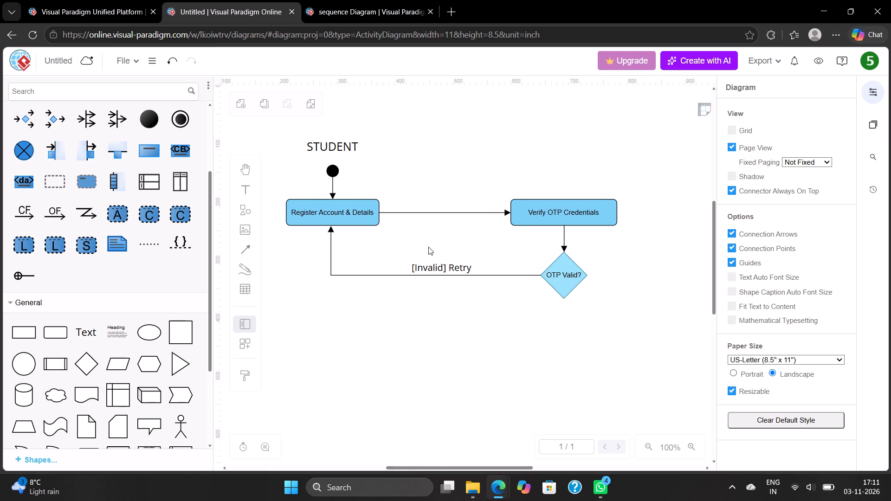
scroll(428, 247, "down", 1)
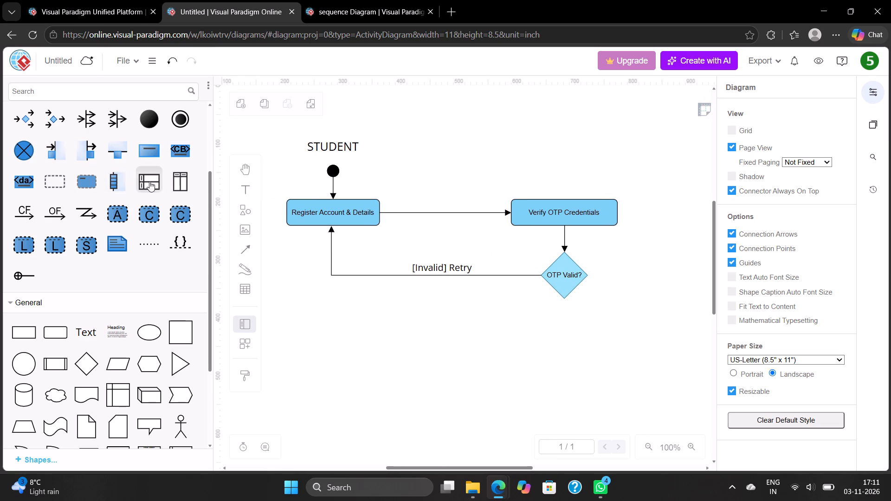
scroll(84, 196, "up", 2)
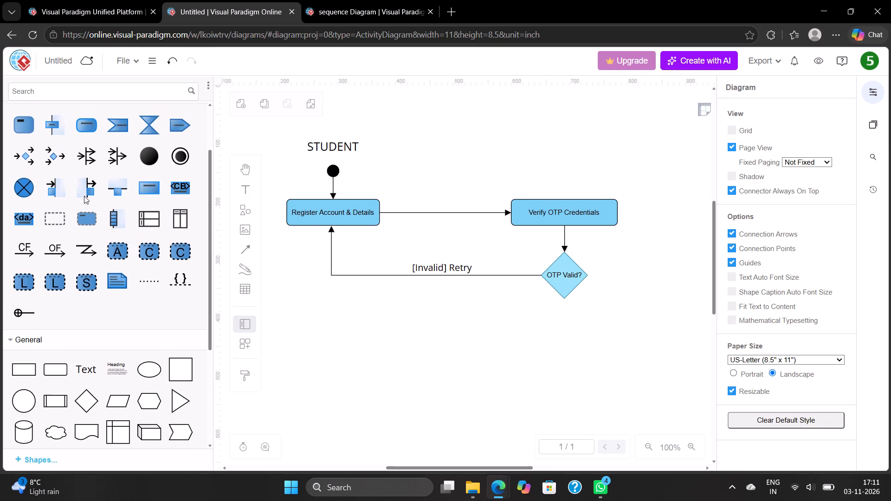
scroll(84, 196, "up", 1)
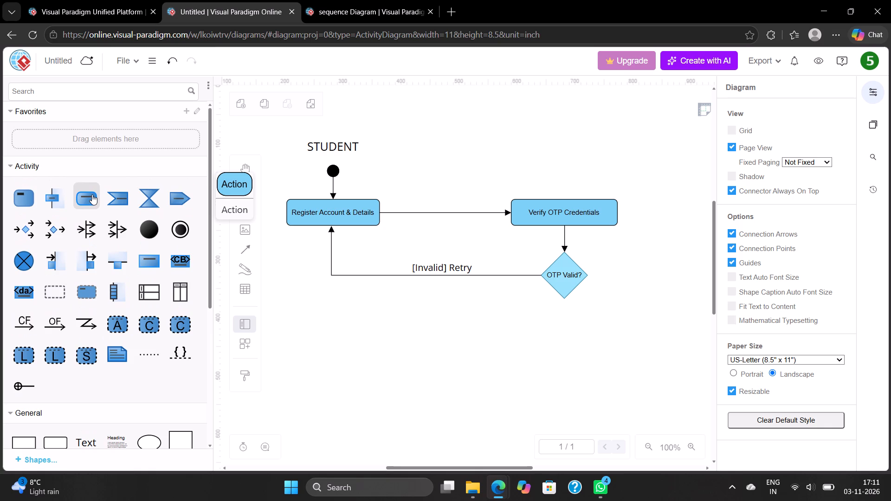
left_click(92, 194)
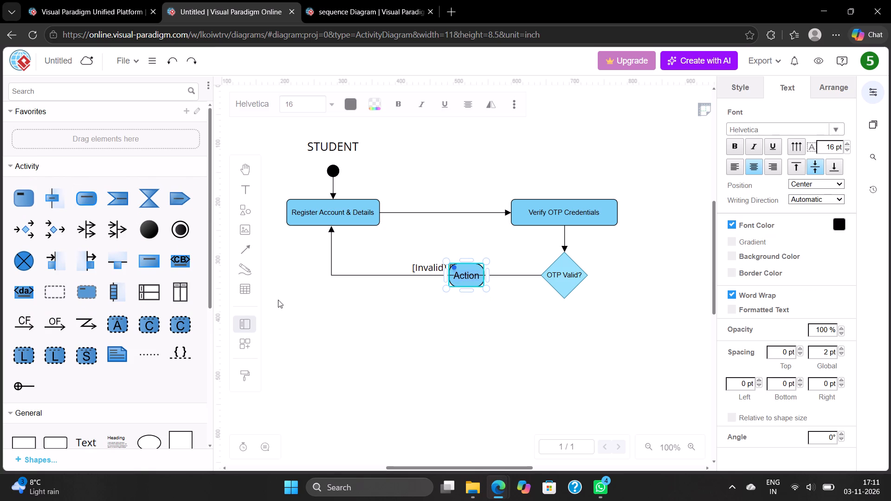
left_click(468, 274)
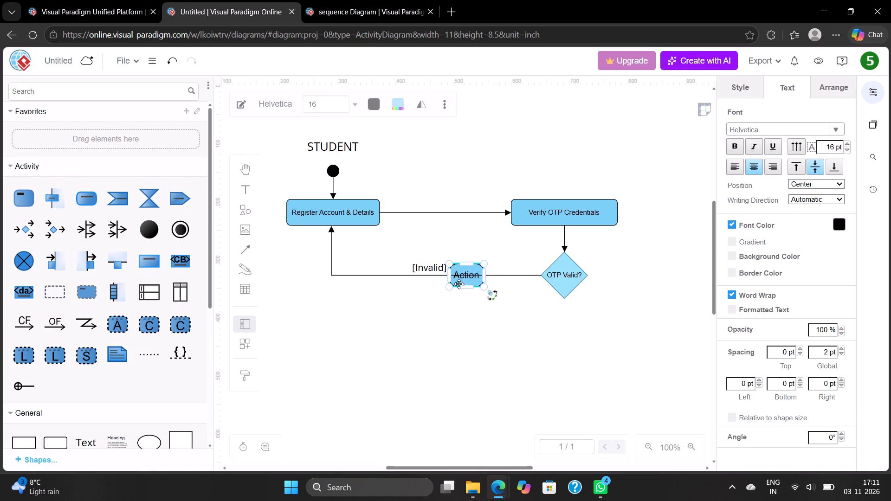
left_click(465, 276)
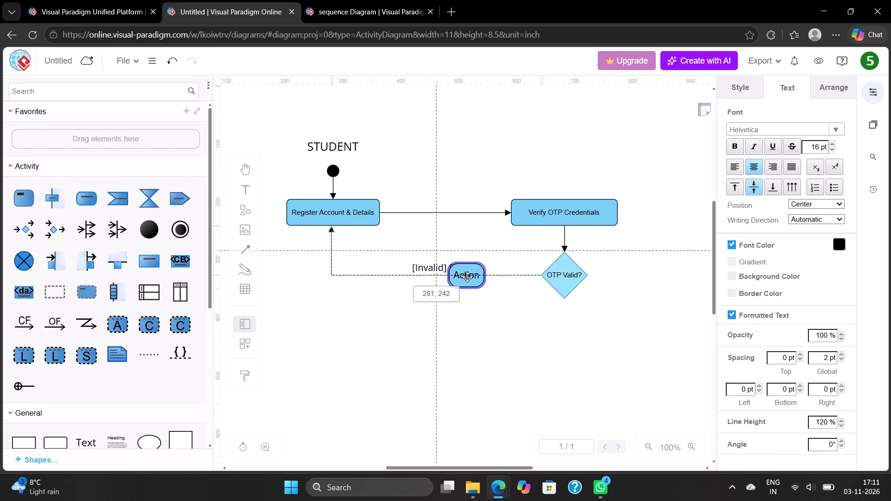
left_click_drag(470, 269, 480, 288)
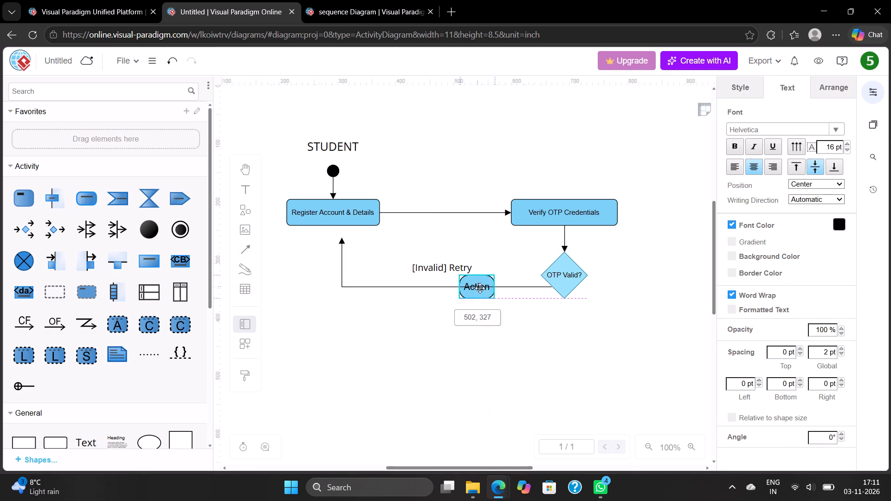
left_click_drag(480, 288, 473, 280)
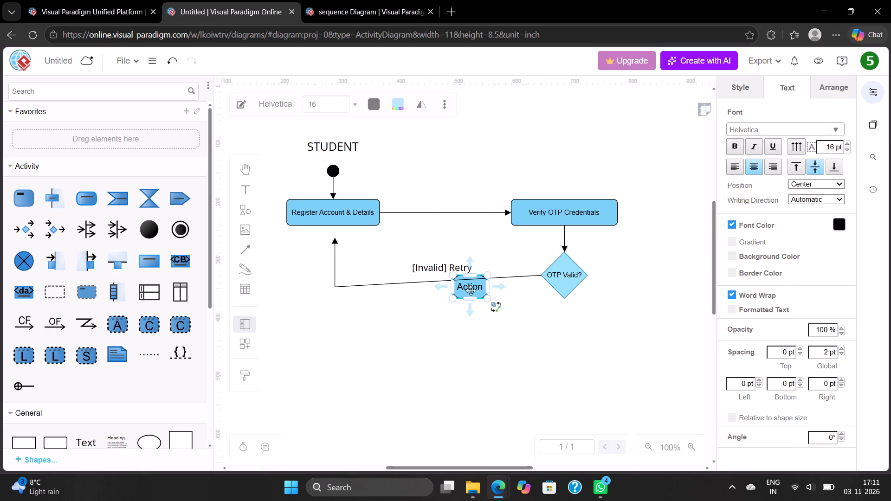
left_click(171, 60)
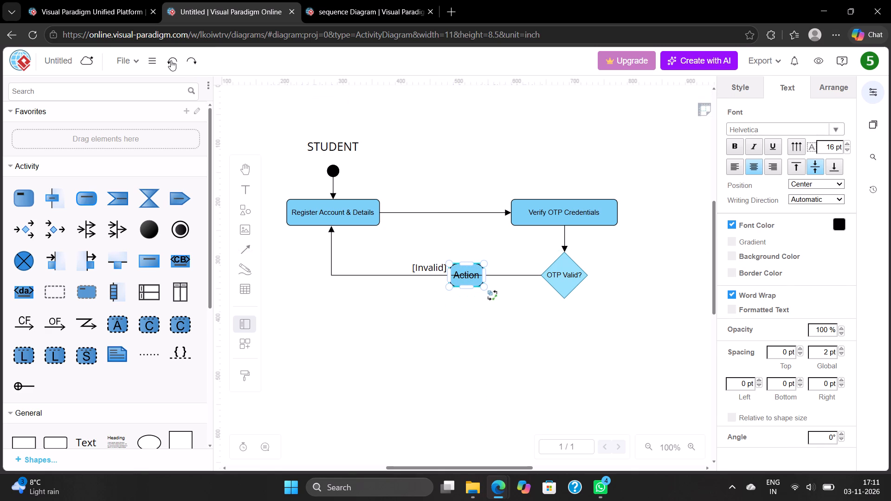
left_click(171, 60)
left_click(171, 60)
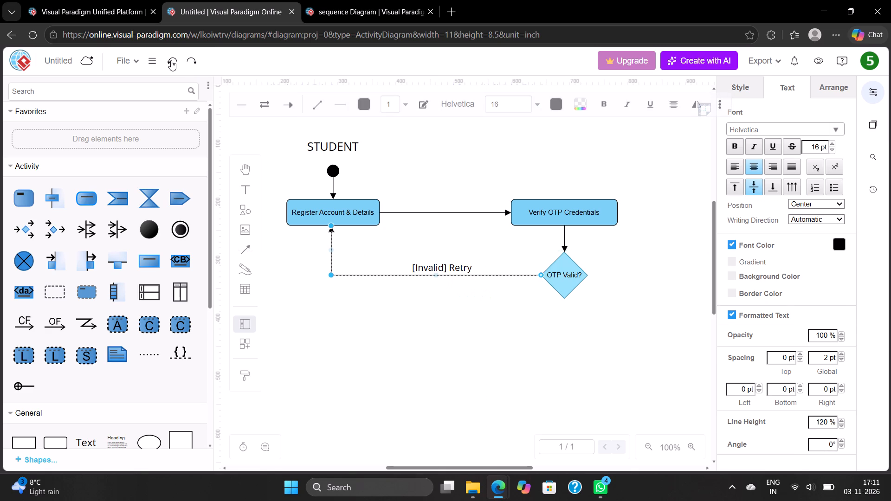
Add a wide action node in the empty space below the return arrow, left-aligned with Register Account & Details.
left_click_drag(88, 199, 322, 315)
left_click_drag(322, 315, 327, 346)
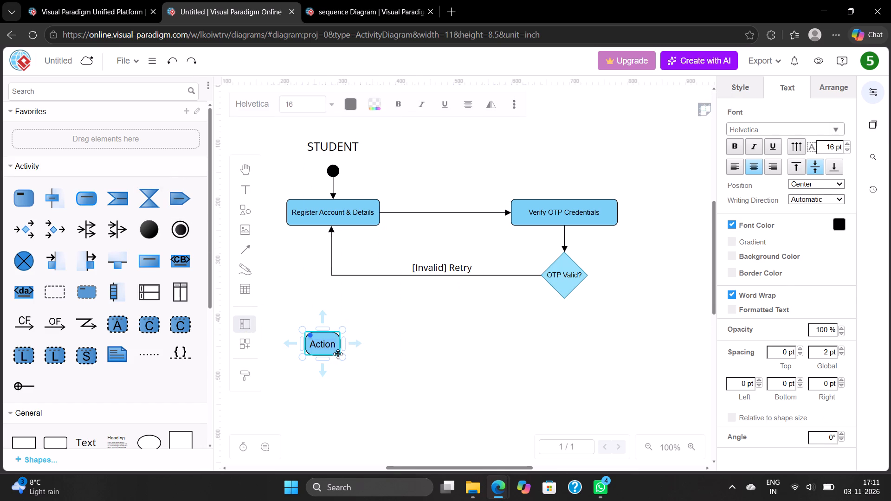
left_click_drag(341, 357, 383, 362)
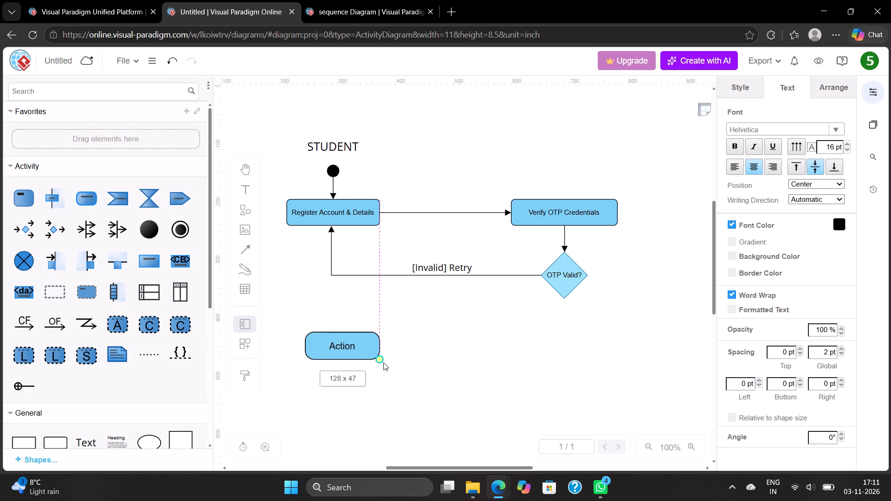
left_click_drag(383, 362, 394, 362)
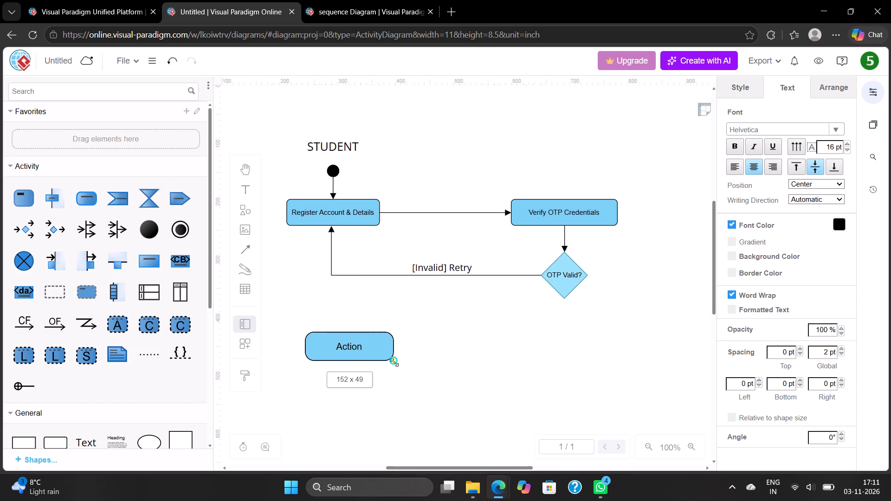
left_click_drag(394, 362, 423, 365)
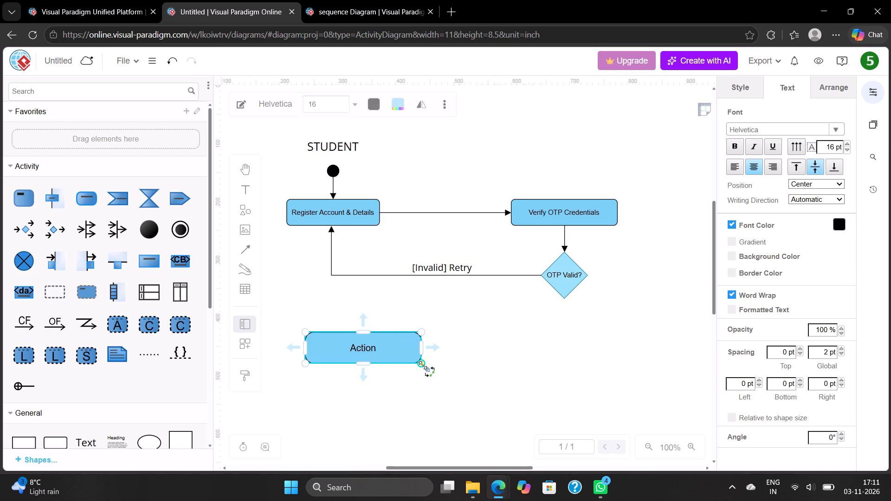
scroll(423, 365, "right", 1)
left_click_drag(406, 350, 387, 349)
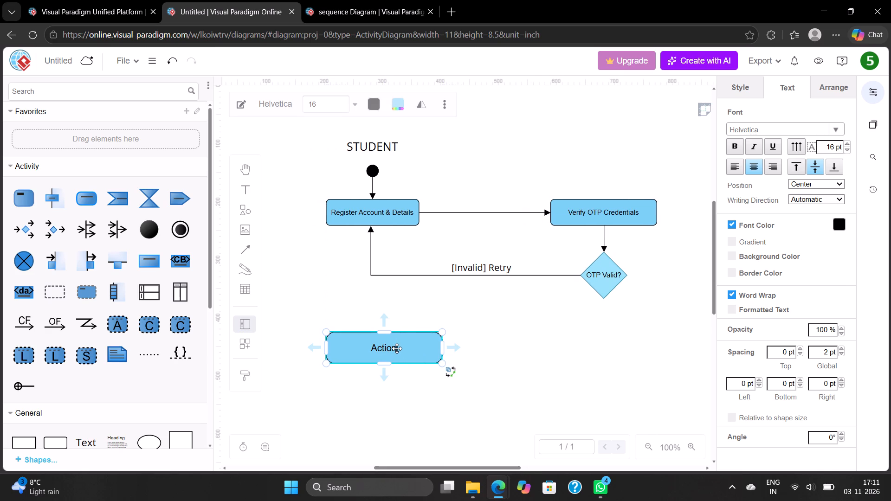
Label the new action node "Complete Profile & Apply".
left_click(397, 348)
double_click(397, 348)
left_click(397, 348)
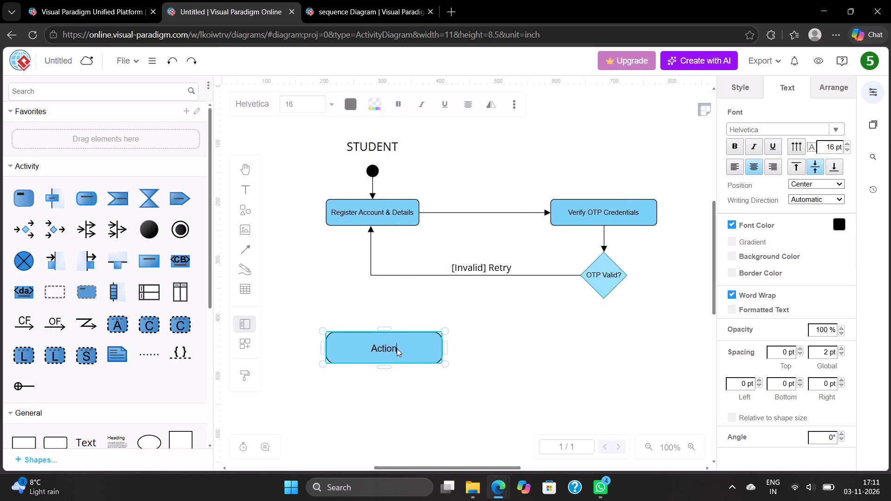
key("BackSpace")
key("BackSpace")
key("BackSpace")
key("BackSpace")
key("BackSpace")
key("BackSpace")
type("Complete")
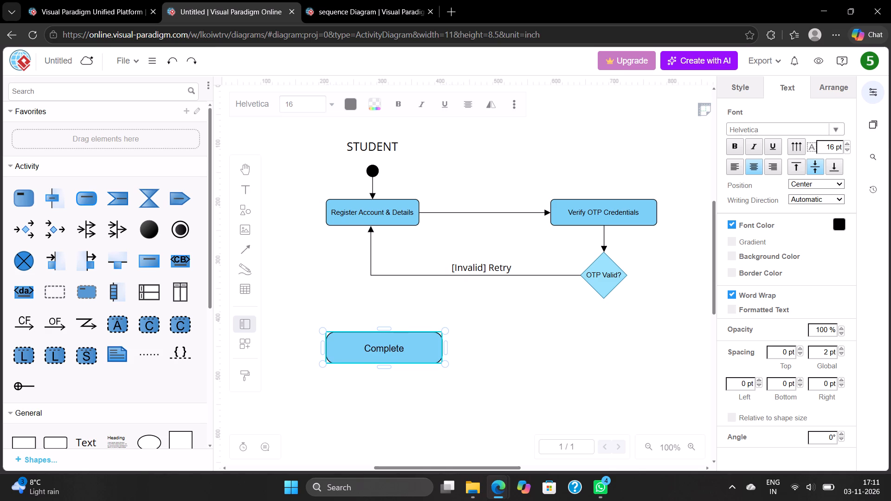
key("space")
type("Profilr")
key("BackSpace")
key("e")
key("space")
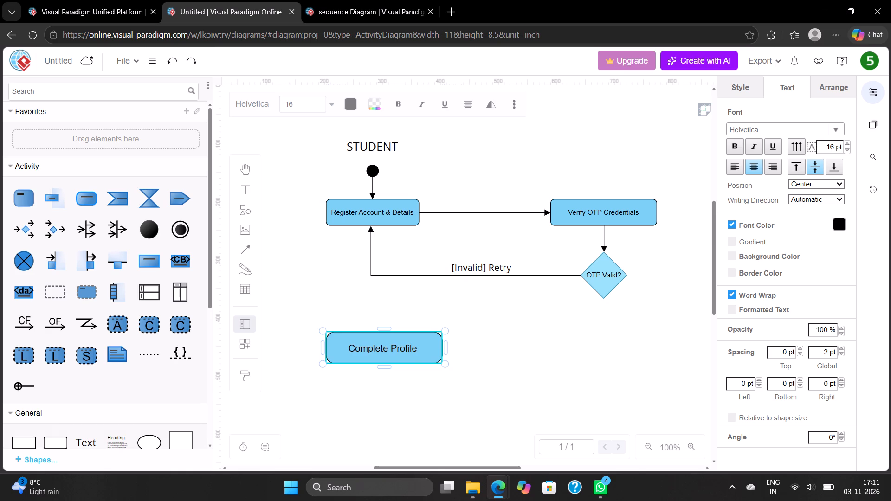
type("&")
key("space")
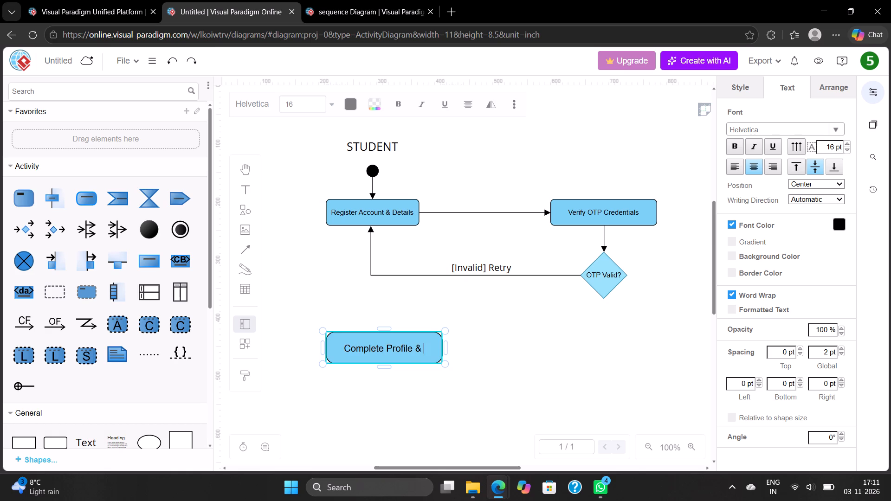
type("Apply")
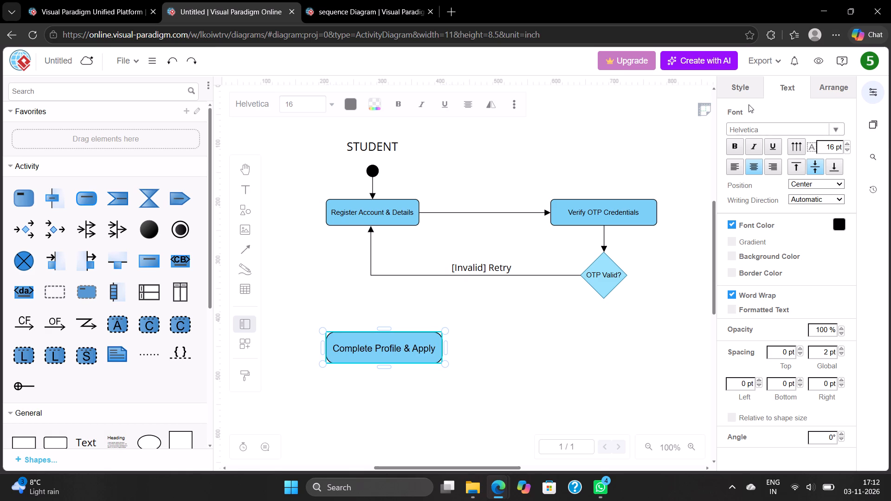
Restyle the Complete Profile & Apply node with the white fill and black outline preset.
left_click(745, 93)
left_click(820, 115)
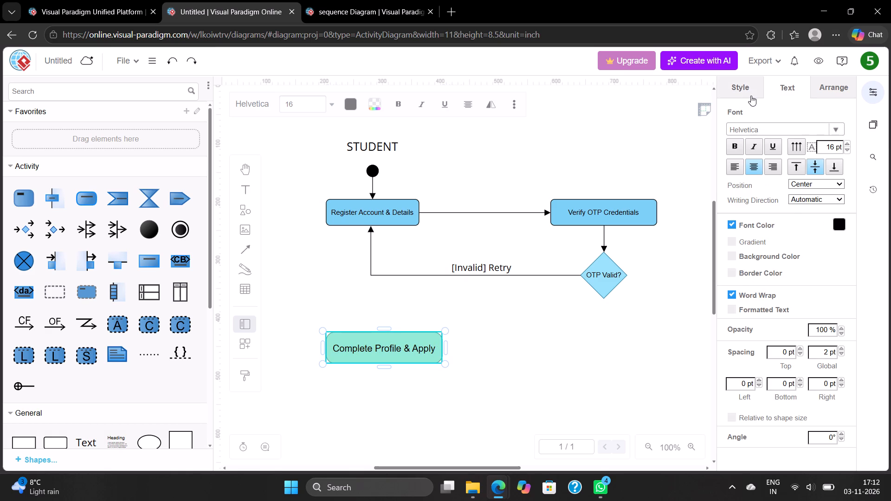
left_click(746, 92)
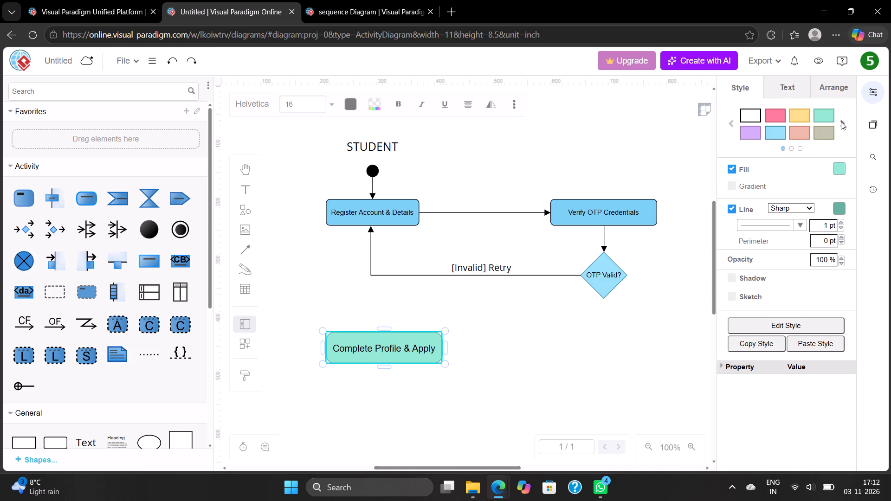
left_click(841, 122)
left_click(841, 122)
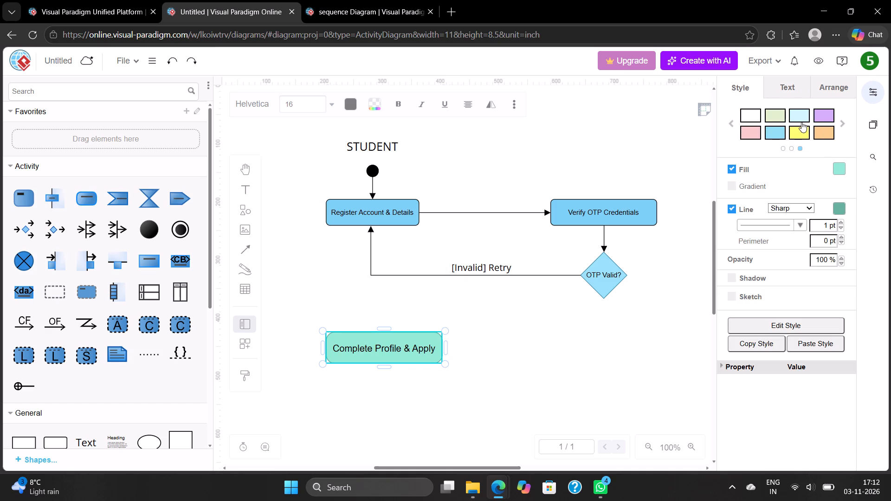
left_click(755, 111)
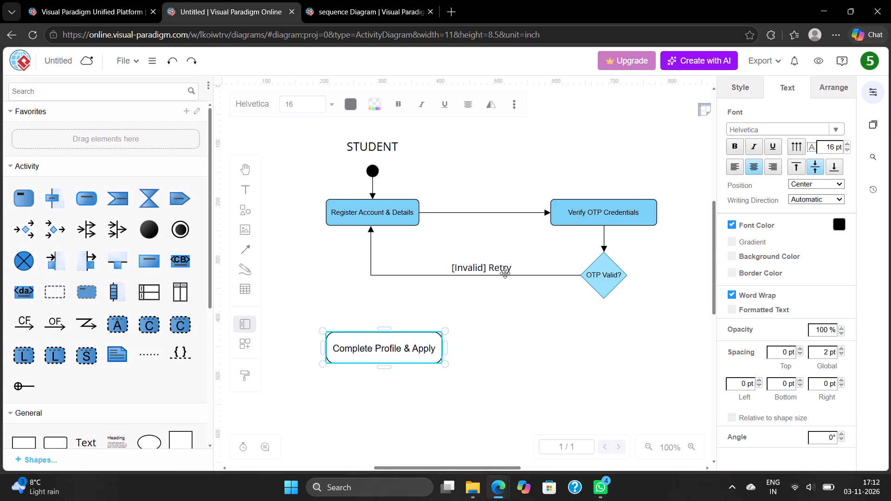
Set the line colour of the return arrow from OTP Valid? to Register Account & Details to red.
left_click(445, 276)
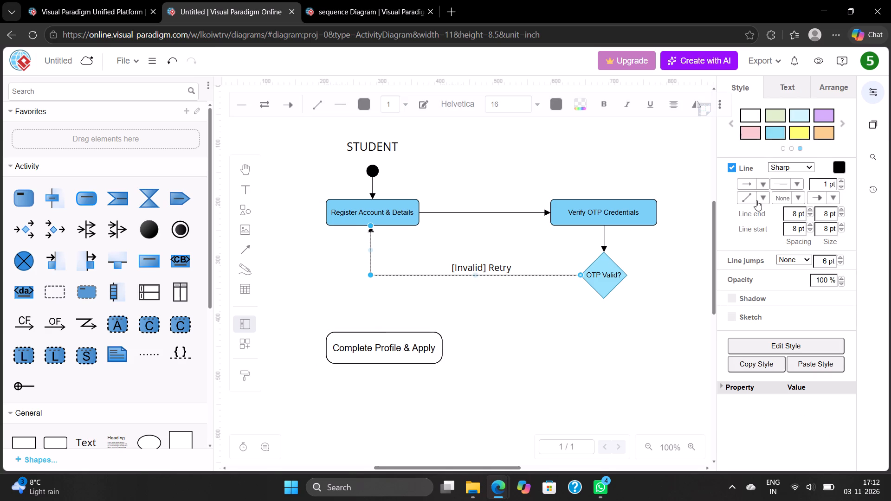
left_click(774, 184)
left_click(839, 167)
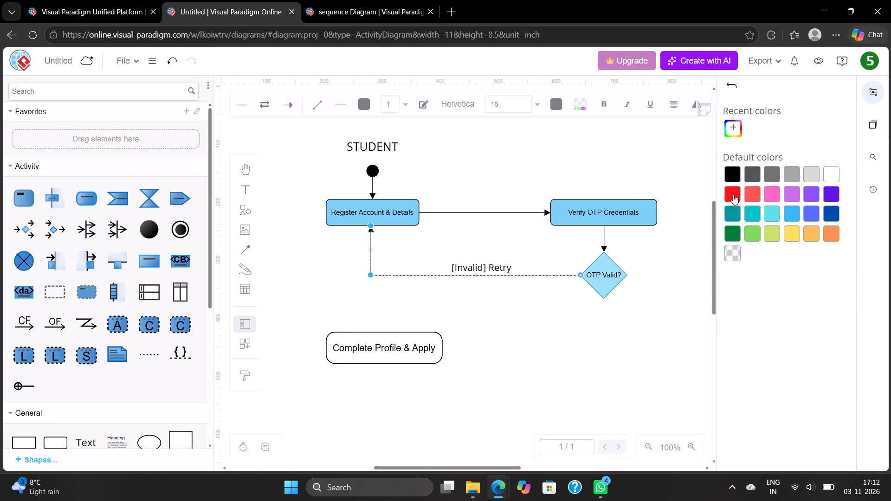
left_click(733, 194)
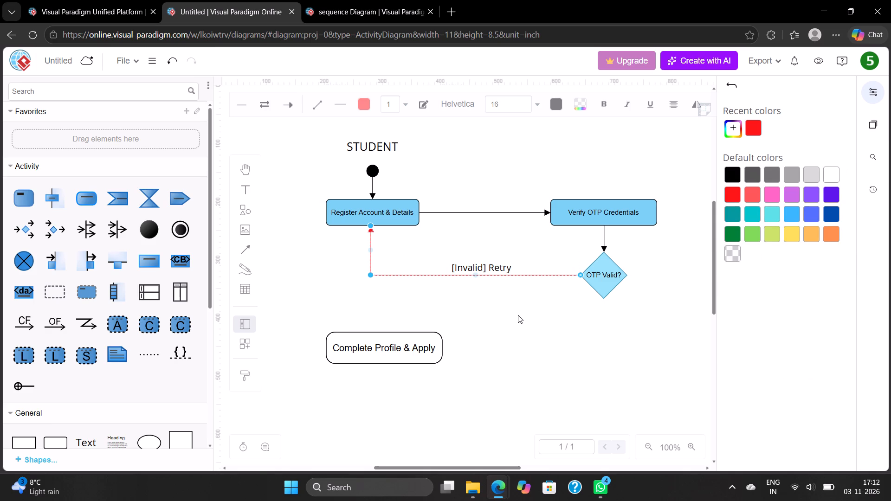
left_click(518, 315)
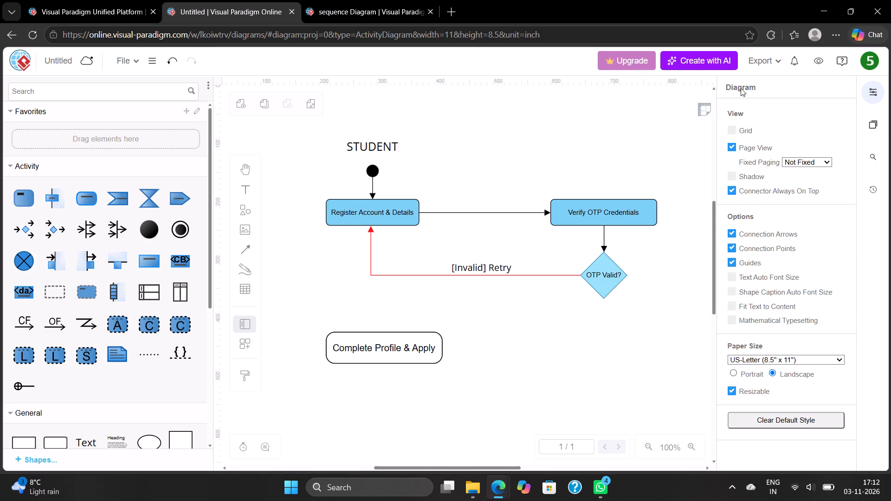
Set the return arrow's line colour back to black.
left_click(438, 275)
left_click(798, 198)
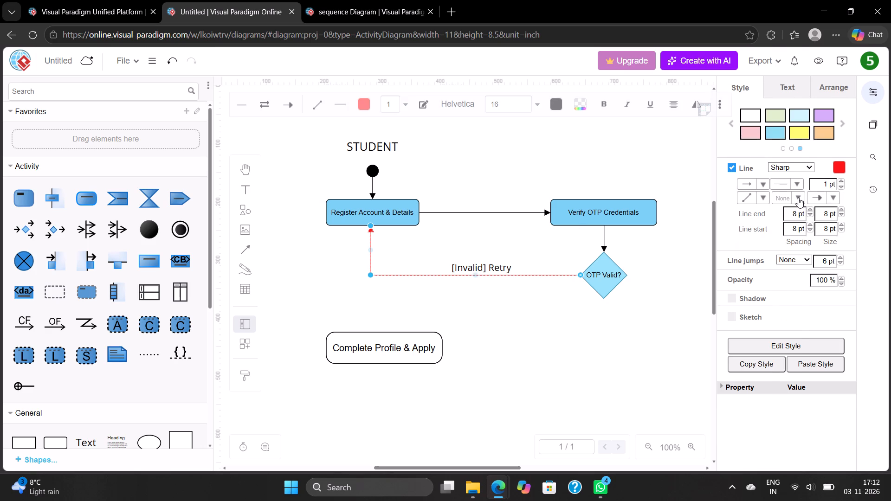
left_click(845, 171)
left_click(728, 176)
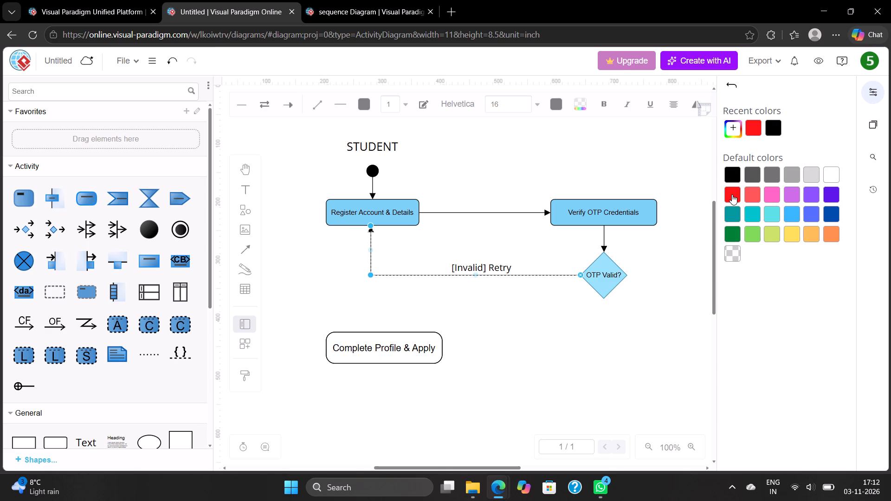
Set the line colour of the return arrow from OTP Valid? to Register Account & Details to red.
left_click(732, 194)
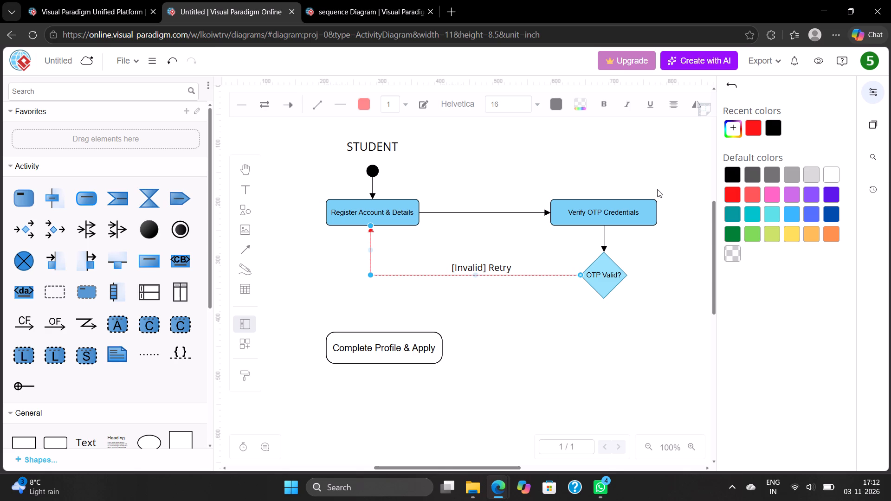
left_click(641, 179)
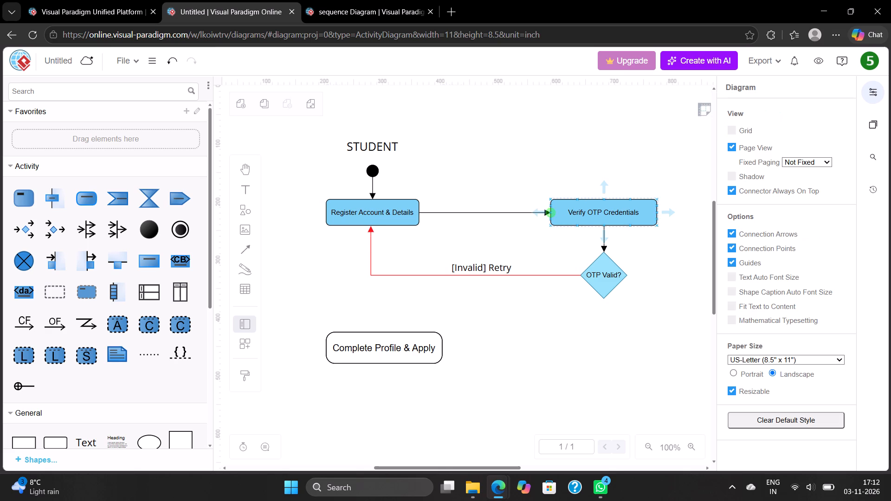
Set the line colour of the arrow from Register Account & Details to Verify OTP Credentials to dark green.
left_click(495, 211)
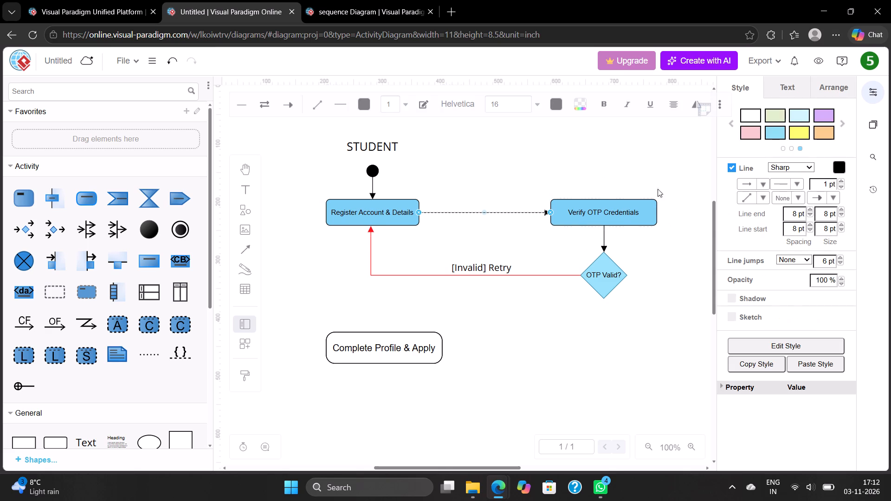
left_click(844, 166)
left_click(732, 229)
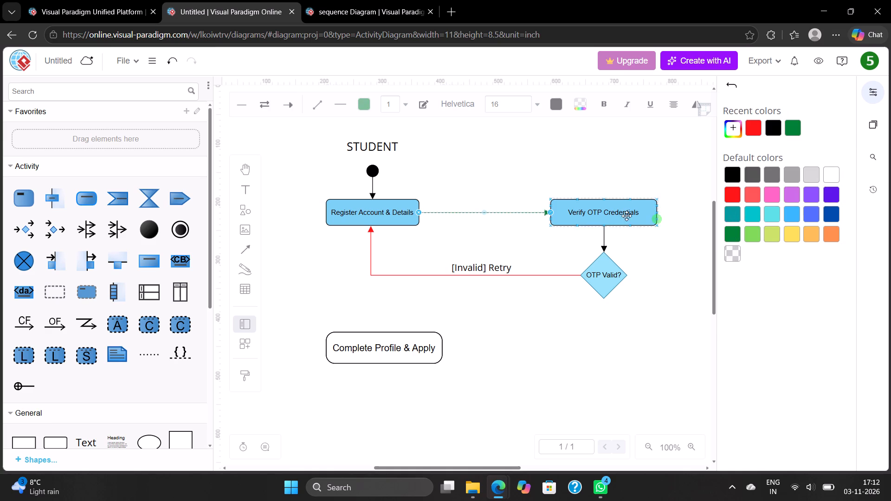
left_click(514, 179)
Restyle the Register Account & Details node with the white fill preset and a dark green outline.
left_click(377, 211)
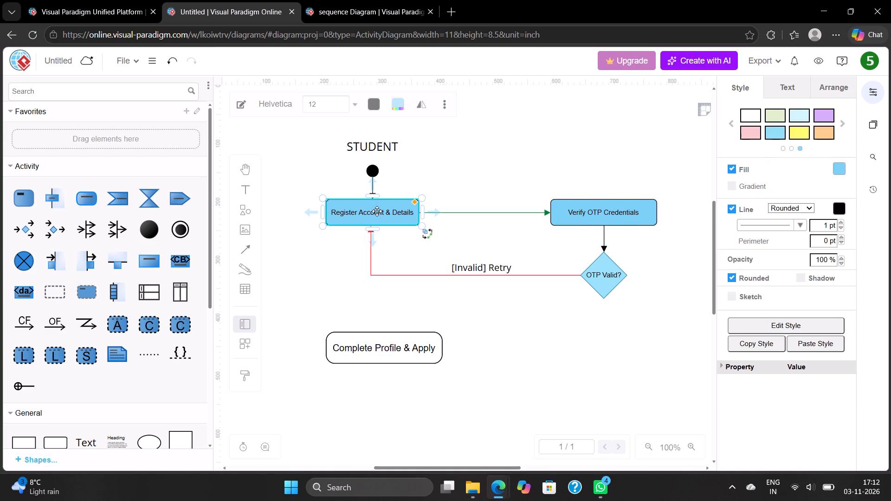
left_click(754, 117)
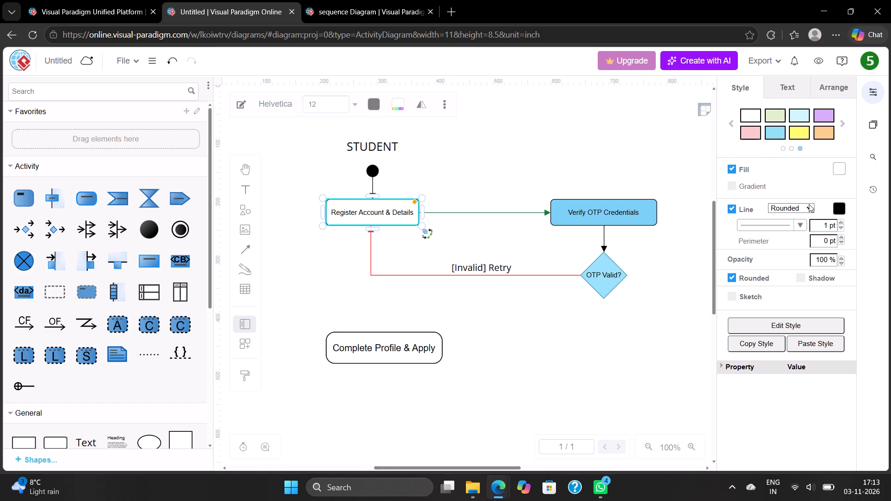
left_click(838, 208)
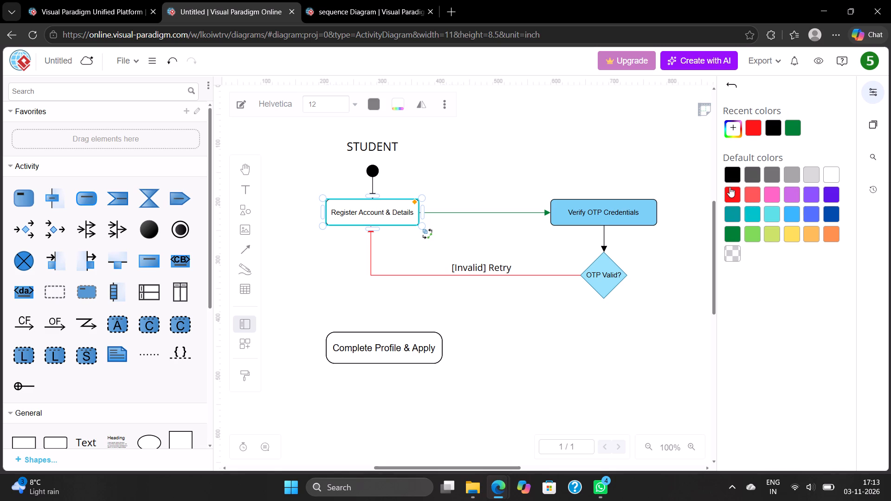
left_click(736, 227)
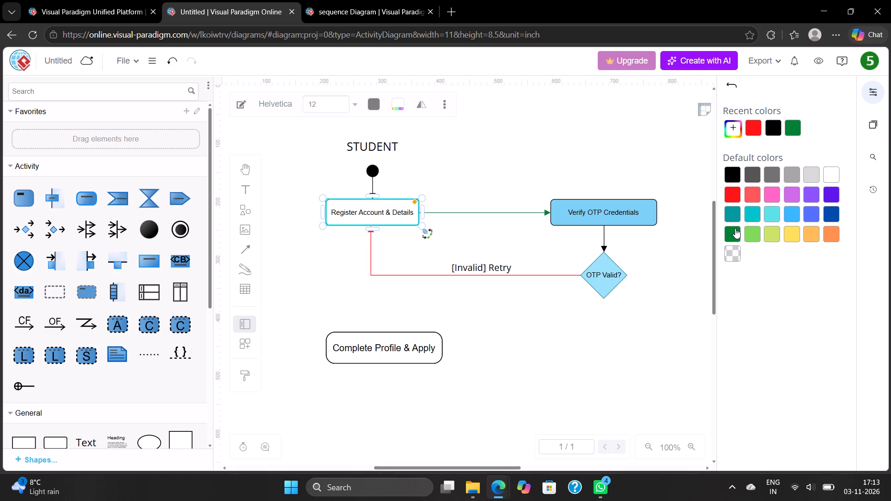
left_click(735, 228)
left_click(635, 116)
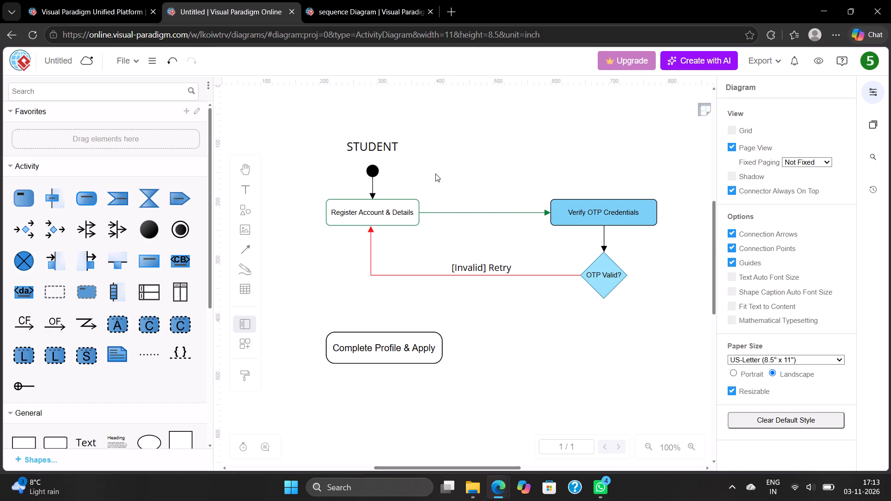
Set the fill of the initial node below the STUDENT heading to dark green.
left_click(368, 168)
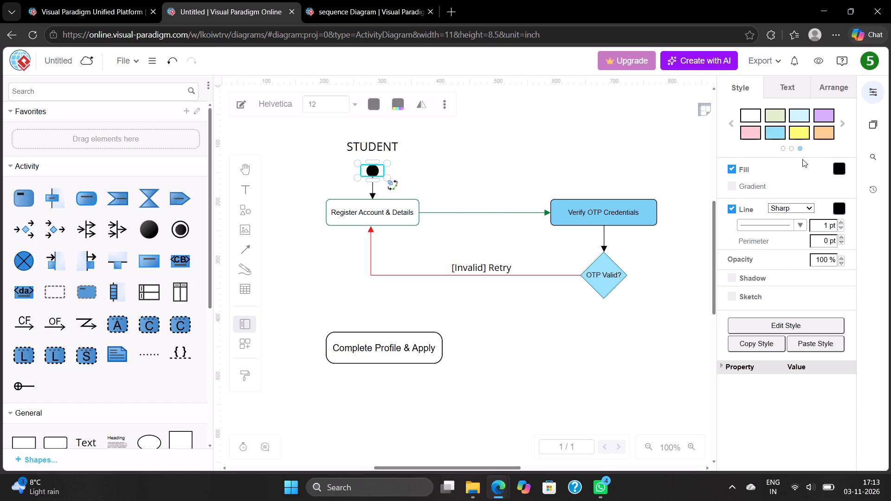
left_click(840, 125)
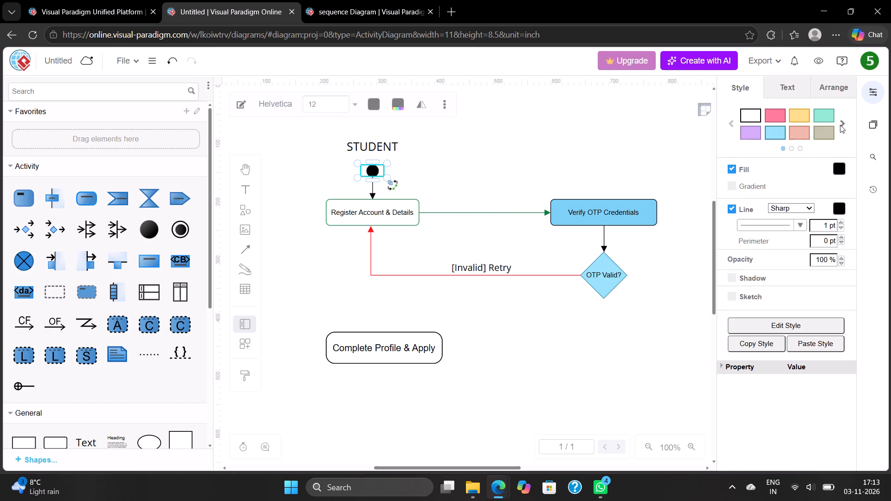
left_click(840, 125)
left_click(840, 125)
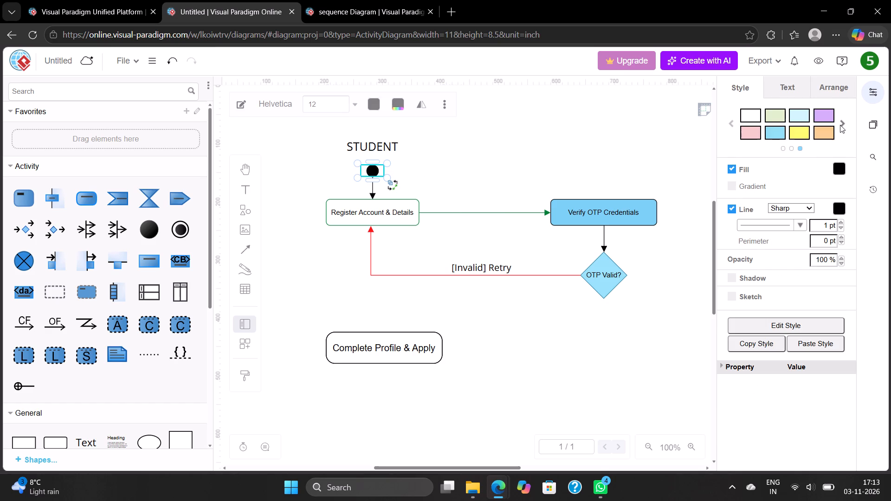
left_click(840, 125)
left_click(843, 122)
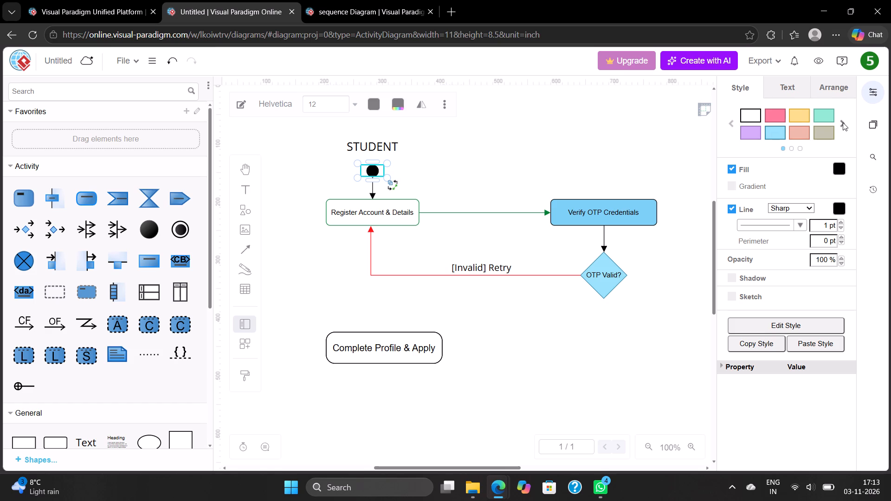
left_click(843, 122)
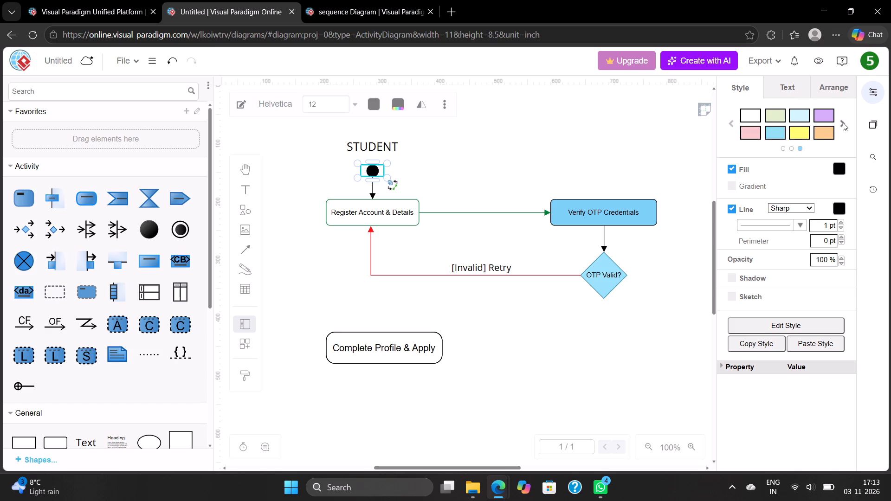
left_click(839, 174)
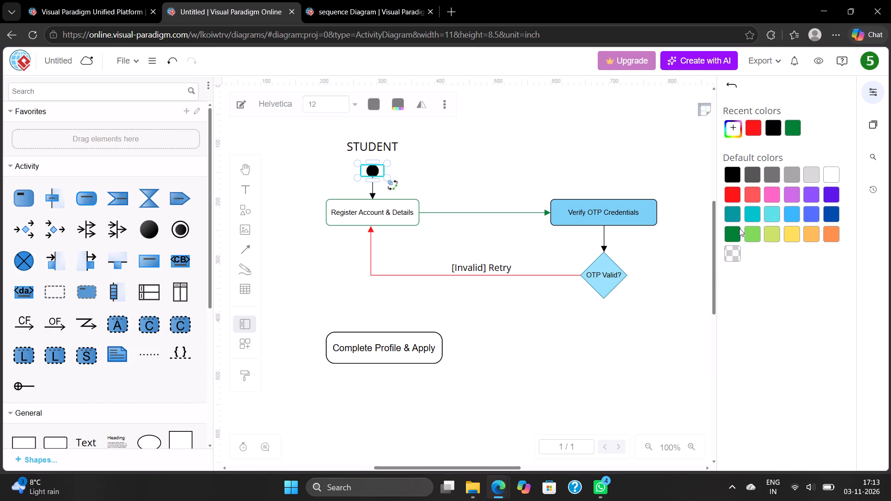
left_click(733, 230)
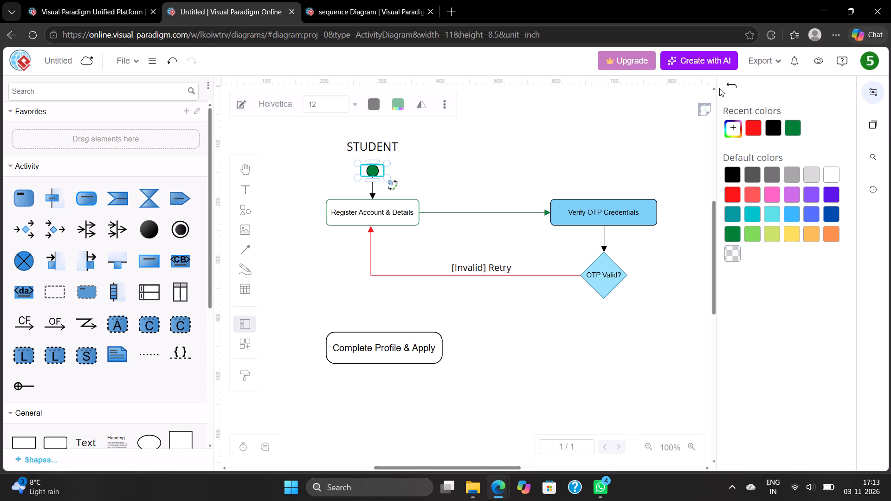
left_click(590, 154)
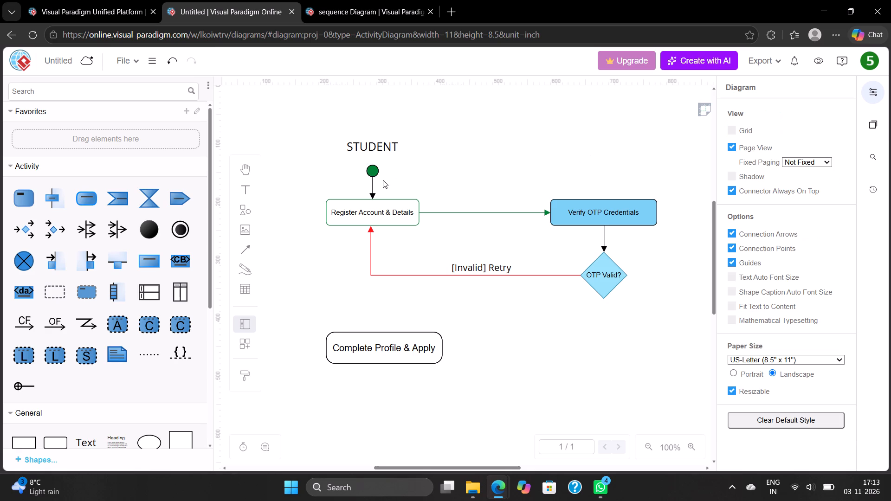
Set the line colour of the arrow from the initial node to Register Account & Details to dark green.
left_click(371, 186)
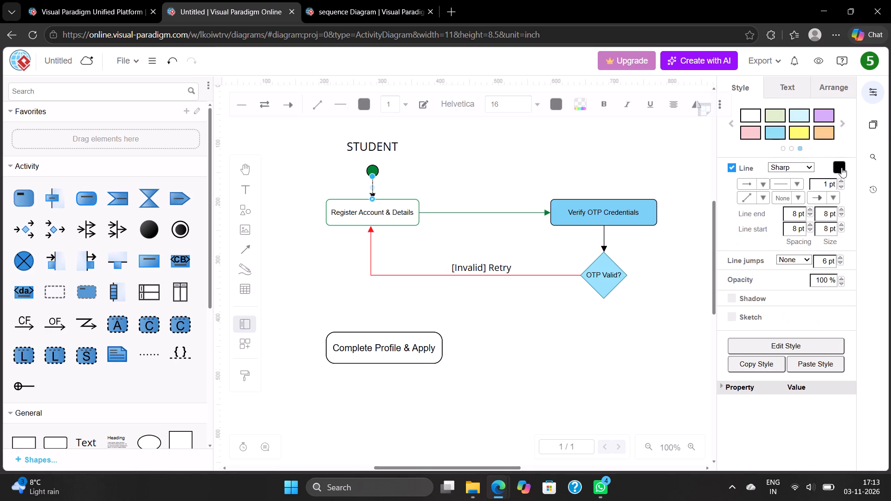
left_click(841, 168)
left_click(732, 231)
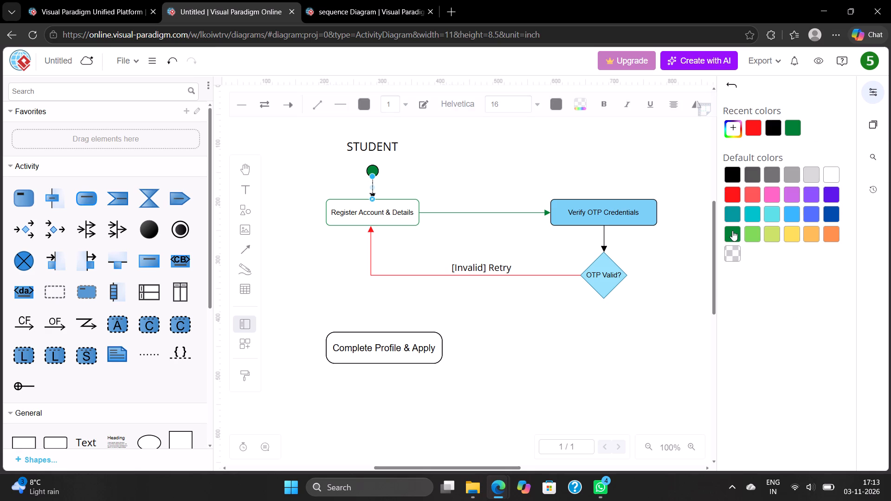
left_click(582, 162)
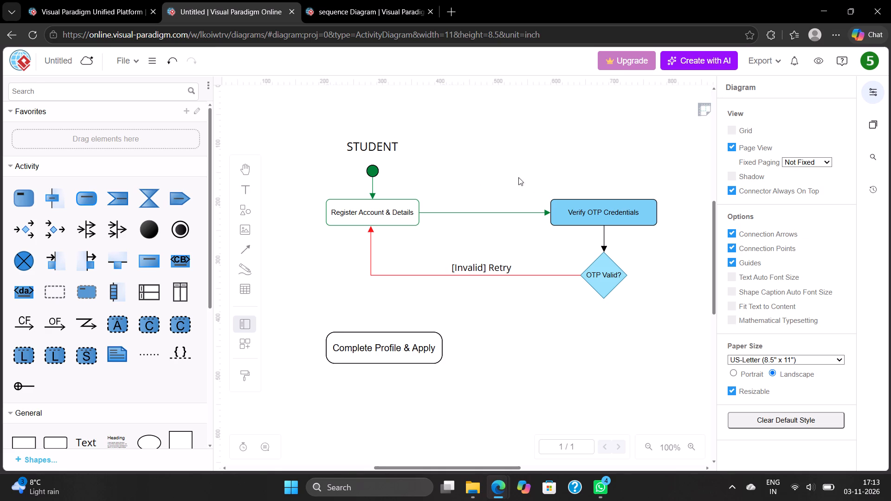
Restyle the Verify OTP Credentials node with the white fill preset and a light blue outline.
left_click(625, 198)
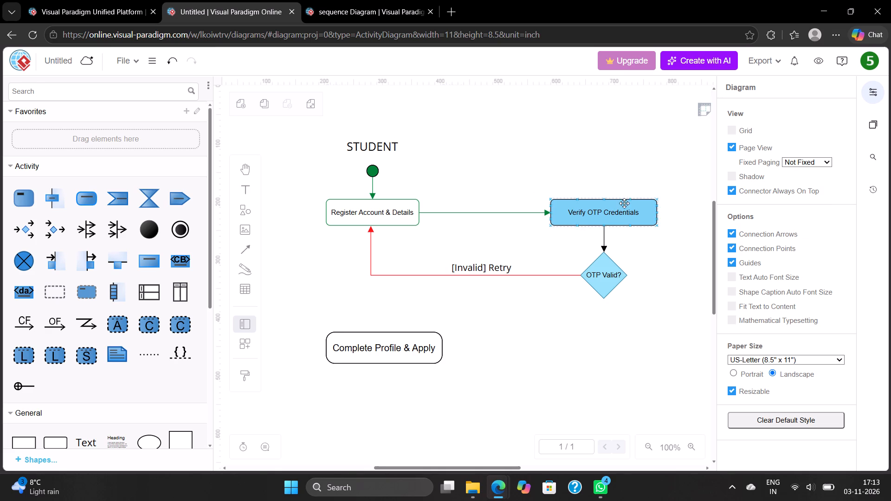
left_click(624, 206)
left_click(746, 111)
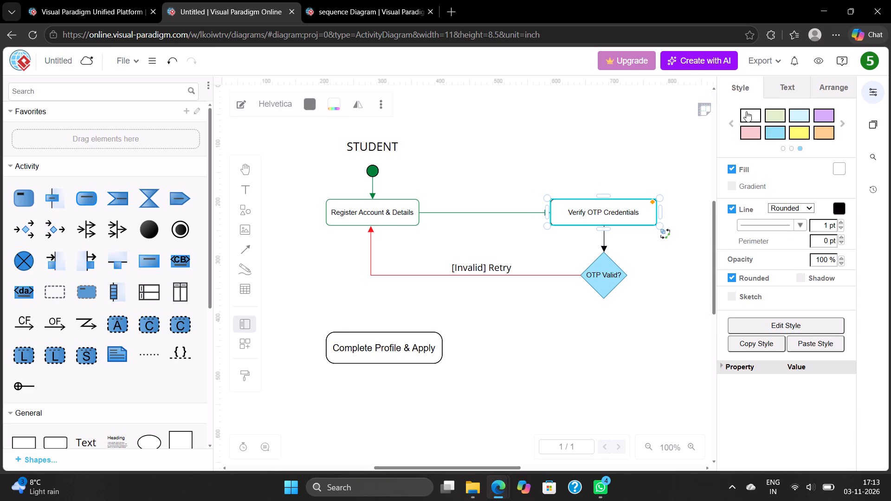
left_click(837, 207)
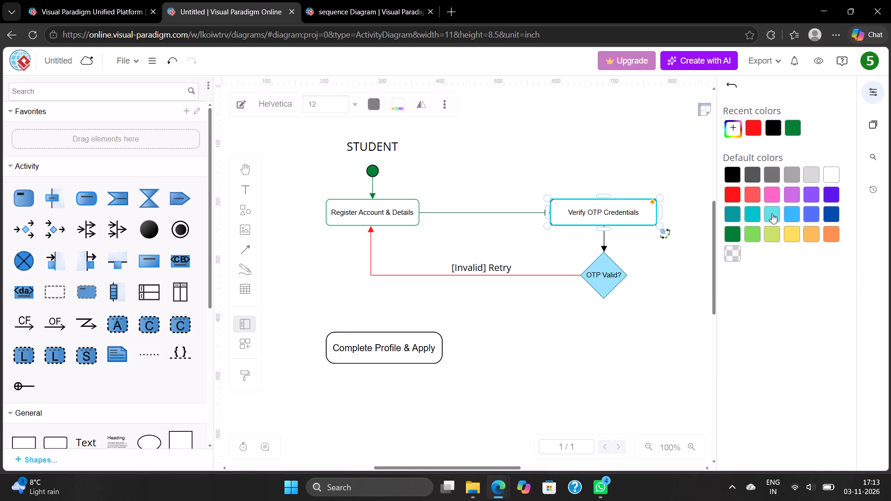
left_click(792, 212)
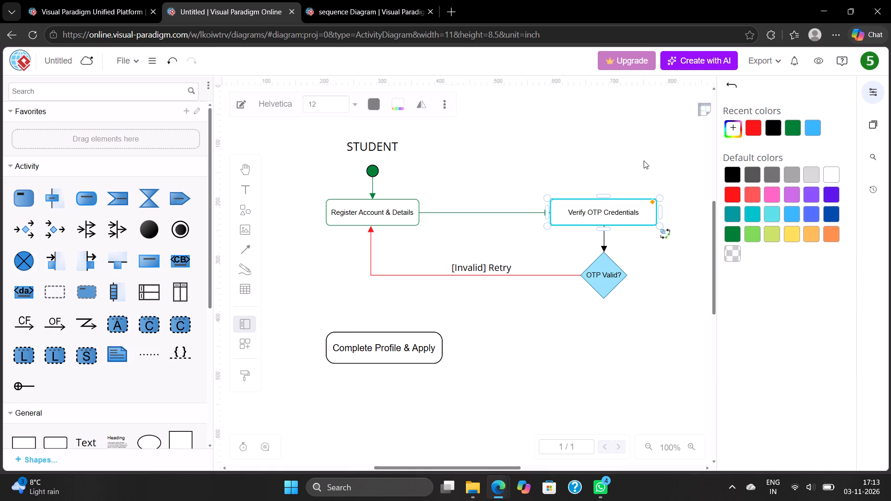
left_click(644, 161)
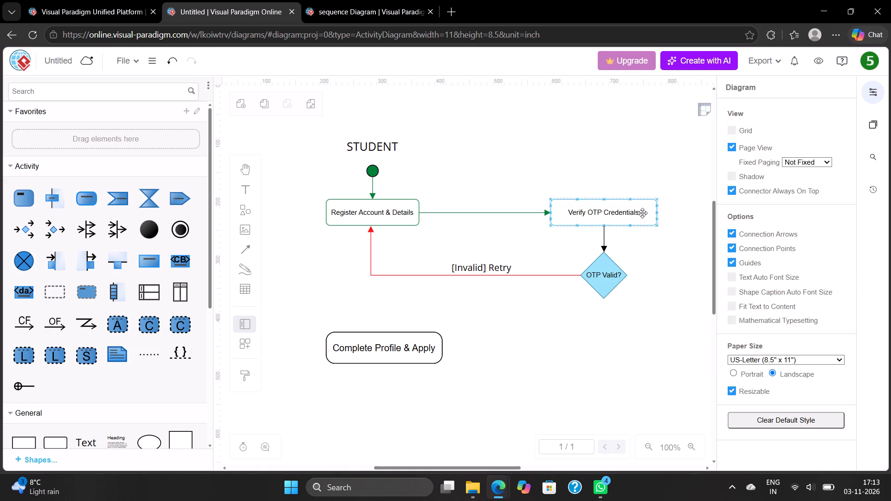
Restyle the OTP Valid? decision diamond with the white fill preset and a violet-blue outline.
left_click(609, 271)
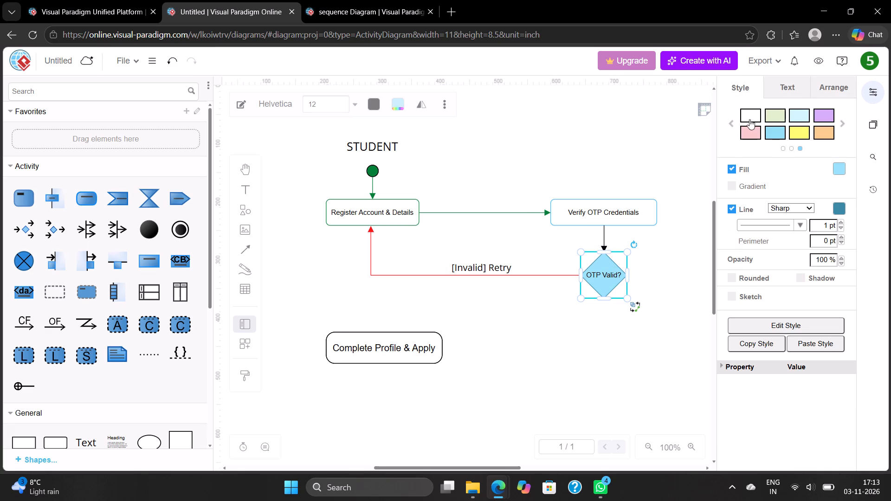
left_click(749, 116)
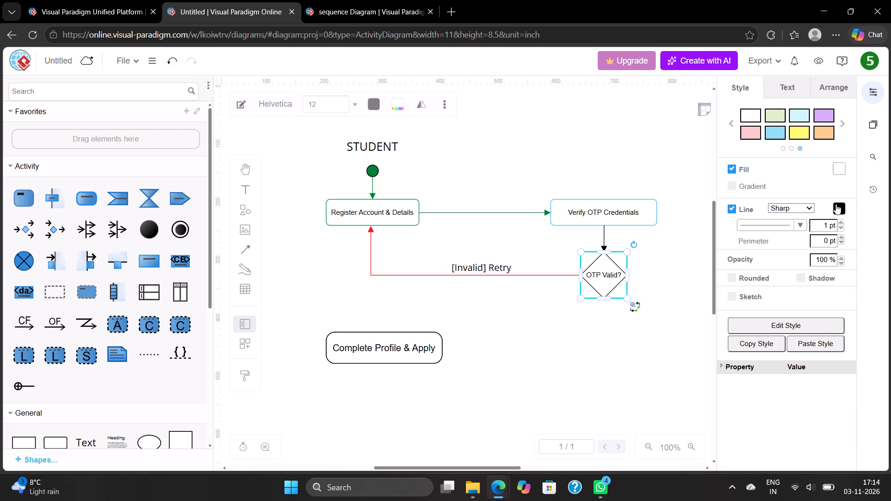
left_click(836, 204)
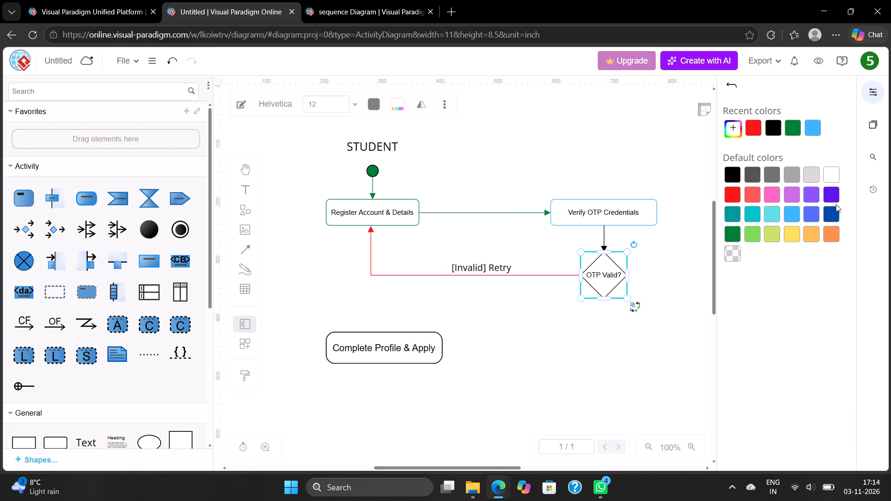
left_click(814, 215)
left_click(660, 169)
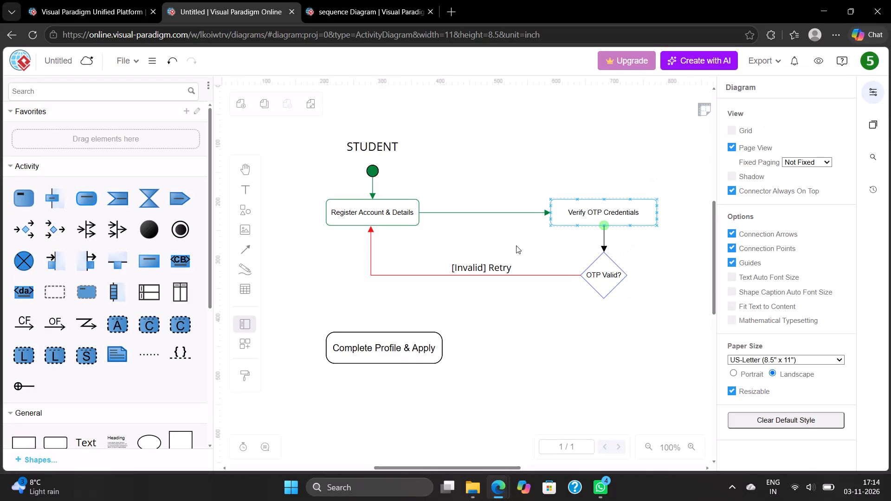
Turn on the fill of the [Invalid] Retry label, try red, and change the fill to white.
left_click(497, 270)
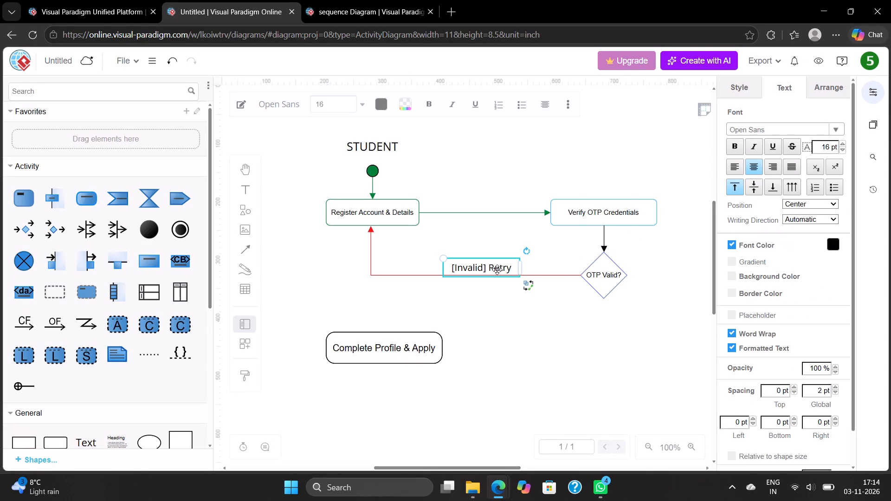
left_click(742, 91)
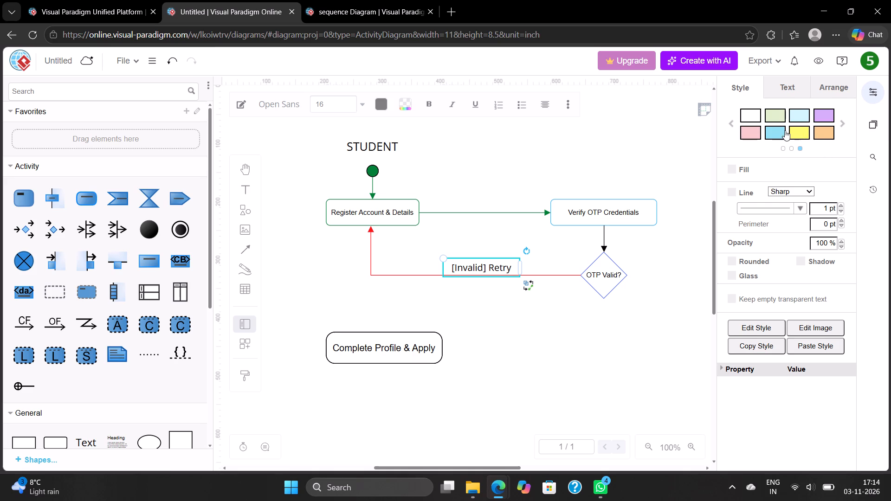
scroll(798, 125, "left", 2)
left_click(838, 123)
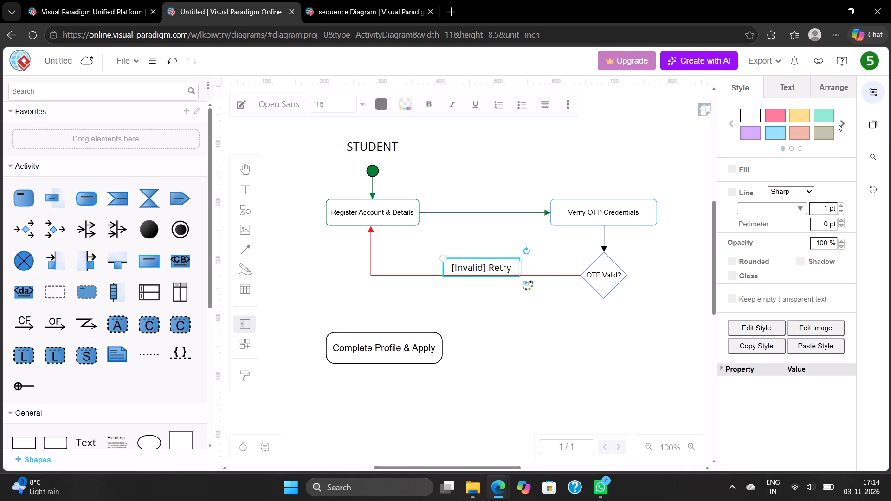
left_click(843, 123)
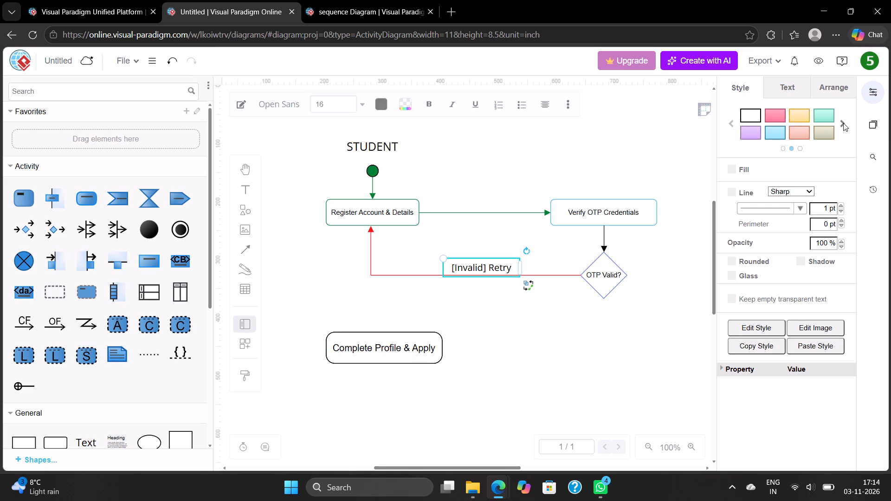
left_click(744, 171)
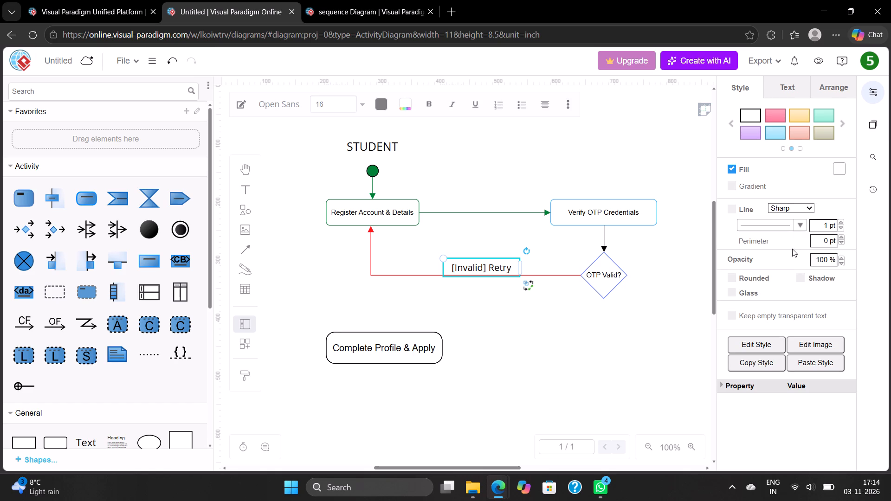
scroll(775, 225, "down", 1)
left_click(733, 165)
left_click(733, 165)
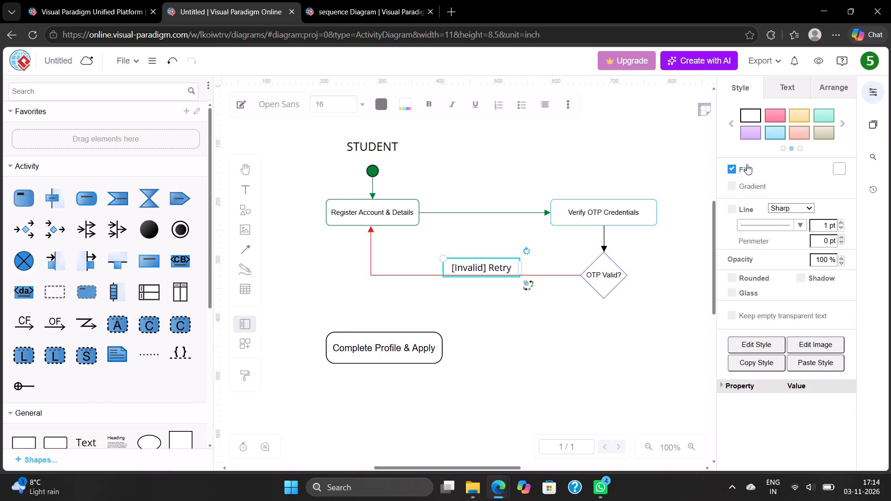
left_click(839, 168)
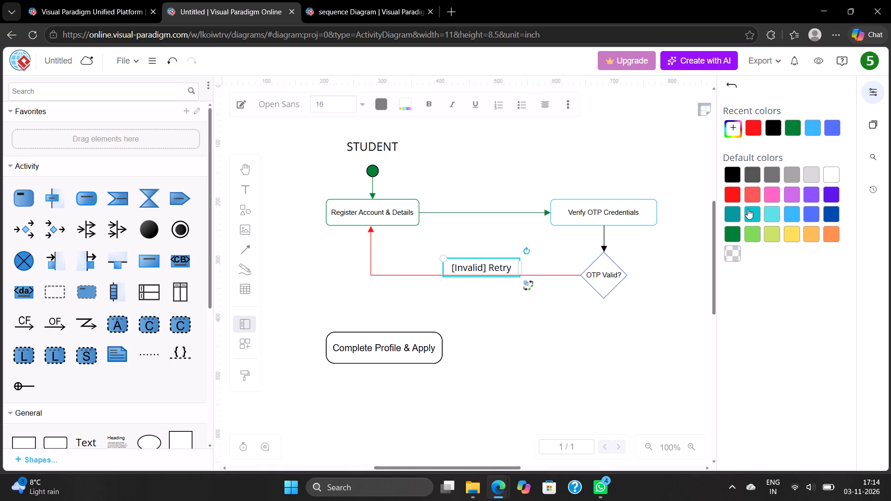
left_click(733, 200)
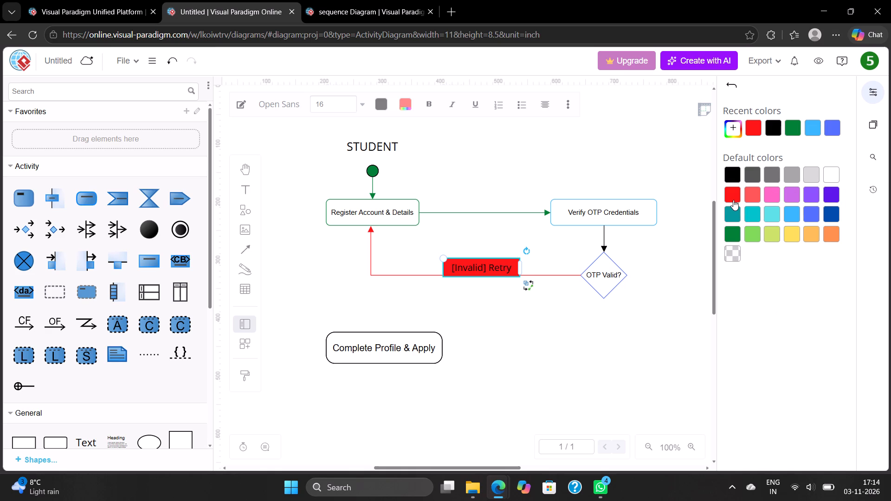
left_click(733, 200)
left_click(831, 172)
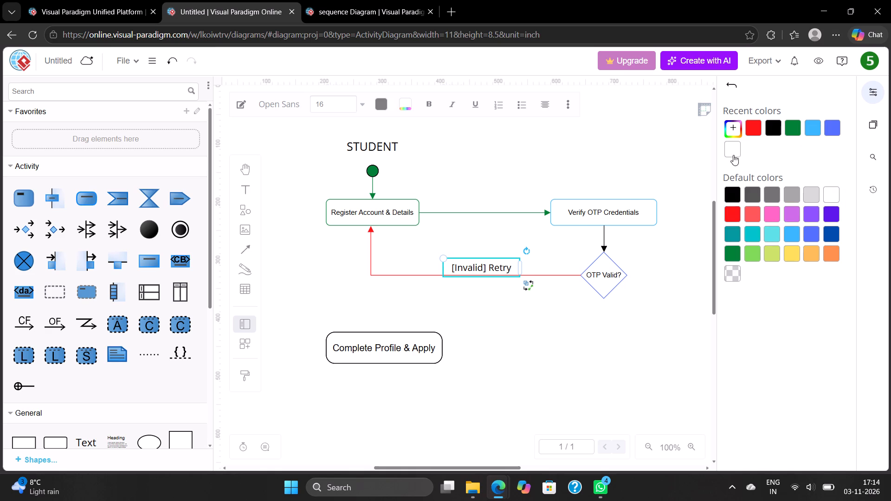
Shift the [Invalid] Retry label slightly toward the OTP Valid? diamond and set its full text's font colour to red.
left_click(494, 265)
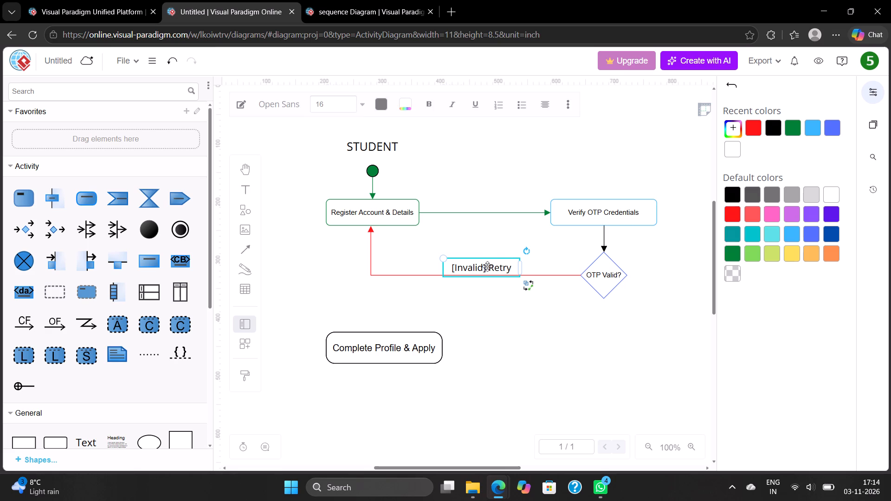
double_click(487, 266)
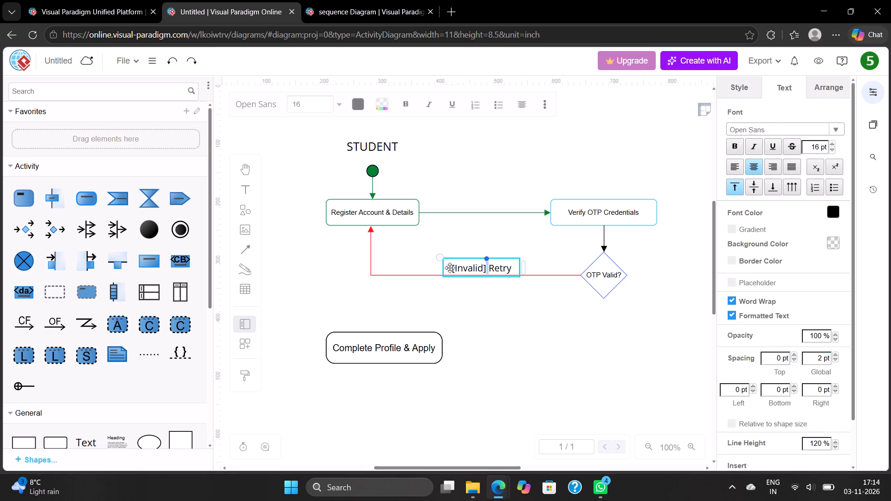
left_click_drag(451, 268, 462, 268)
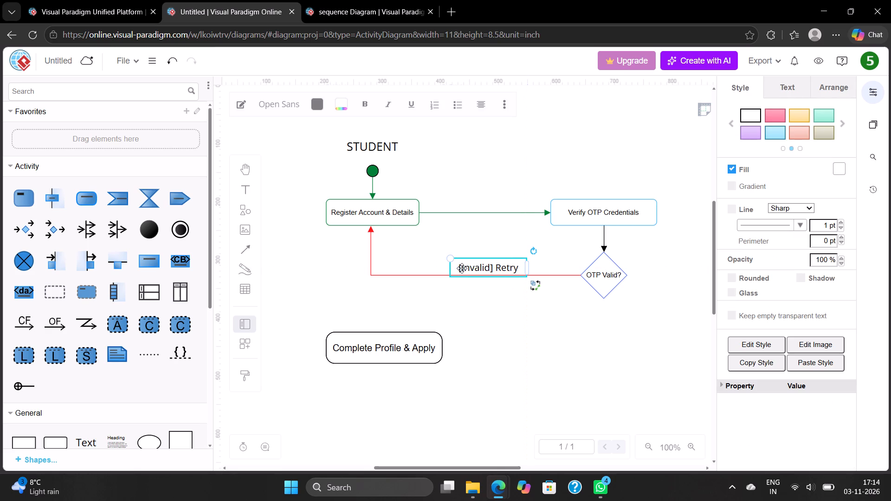
double_click(461, 268)
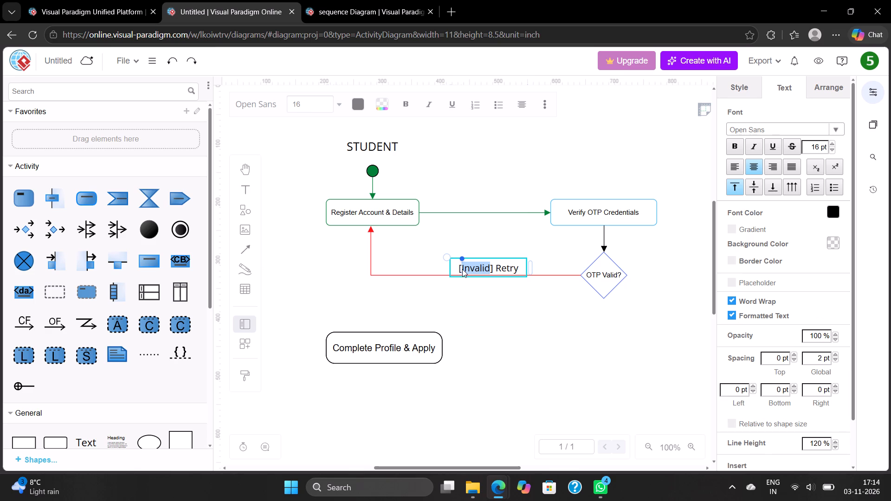
left_click(460, 269)
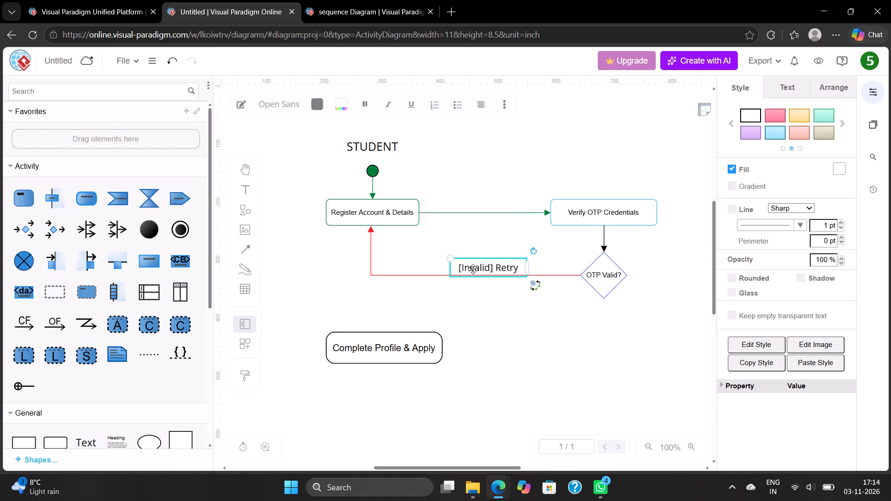
triple_click(460, 267)
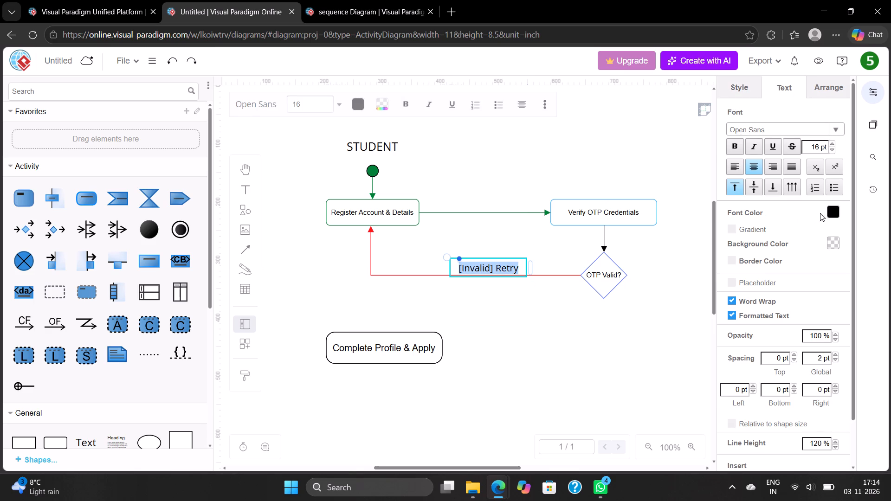
left_click(833, 211)
left_click(732, 211)
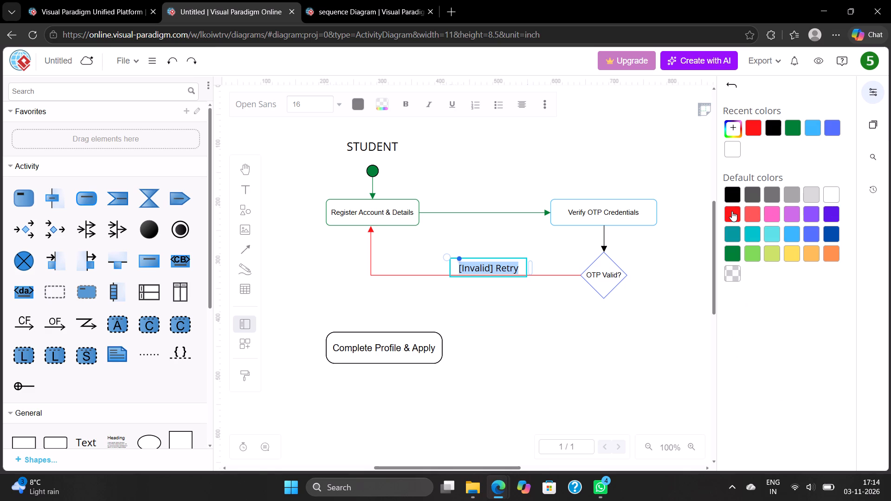
left_click(627, 159)
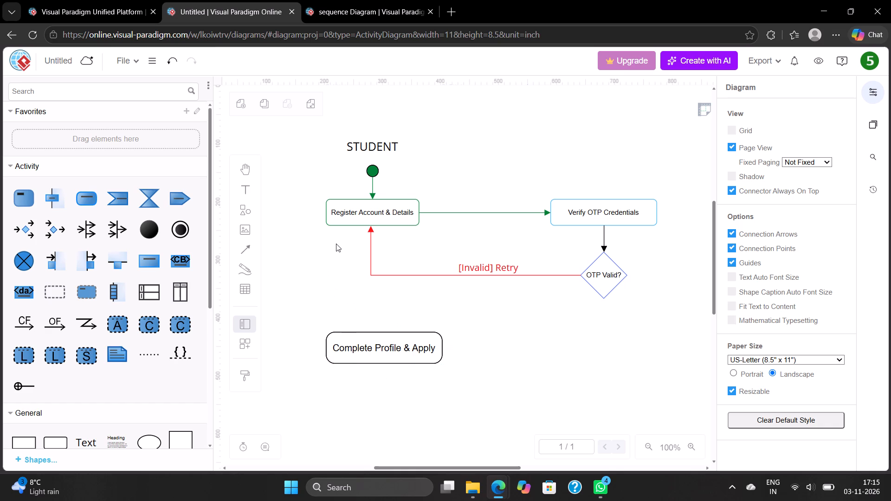
Restyle the Complete Profile & Apply node with the white fill preset and a dark green outline.
scroll(336, 244, "left", 1)
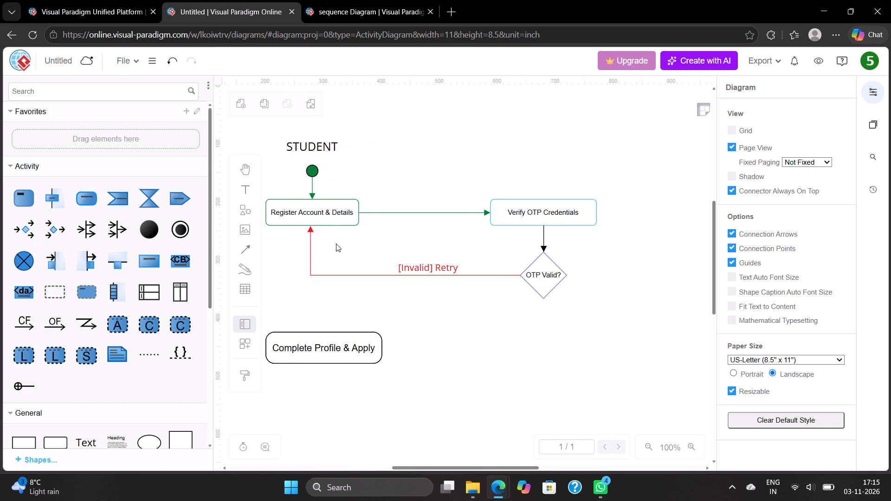
scroll(336, 244, "left", 1)
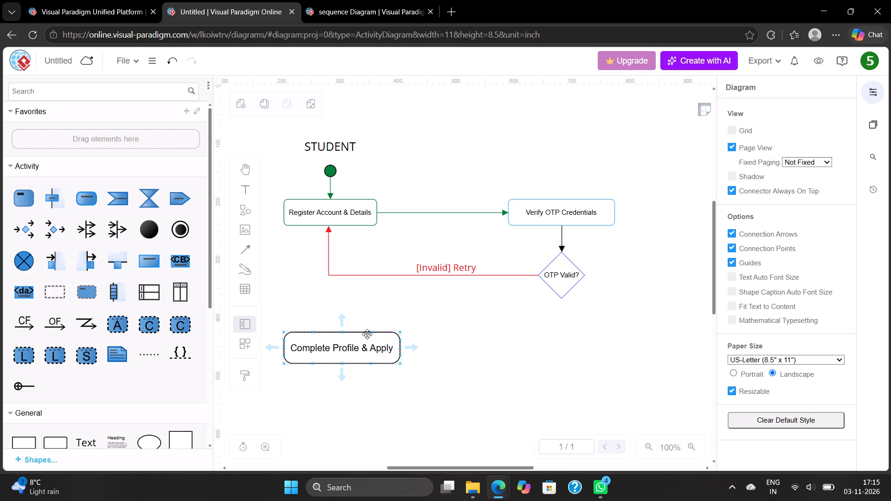
left_click(367, 334)
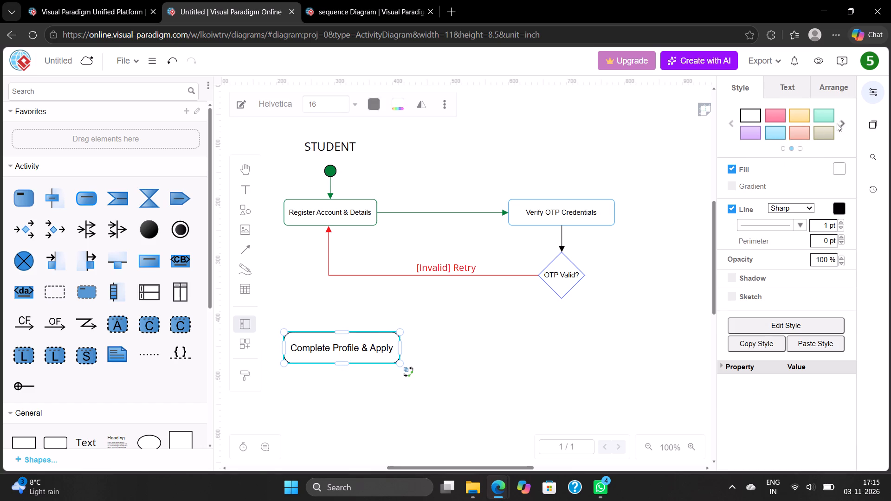
left_click(755, 116)
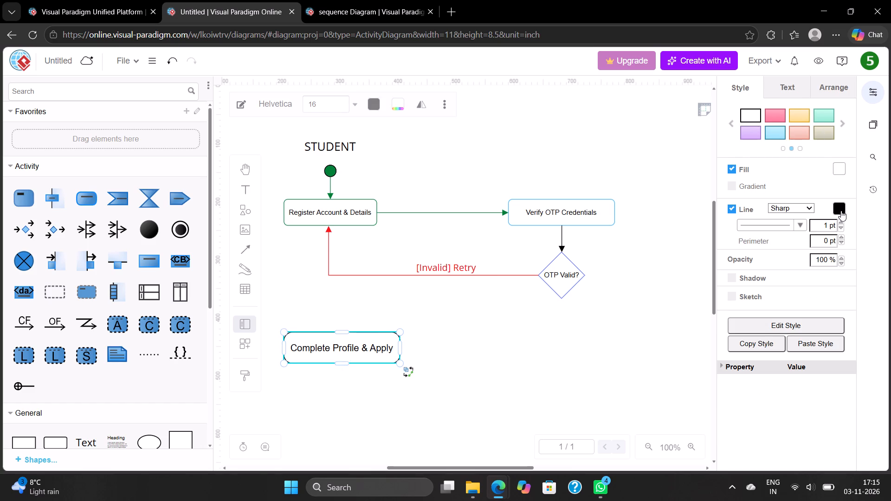
left_click(840, 209)
double_click(737, 249)
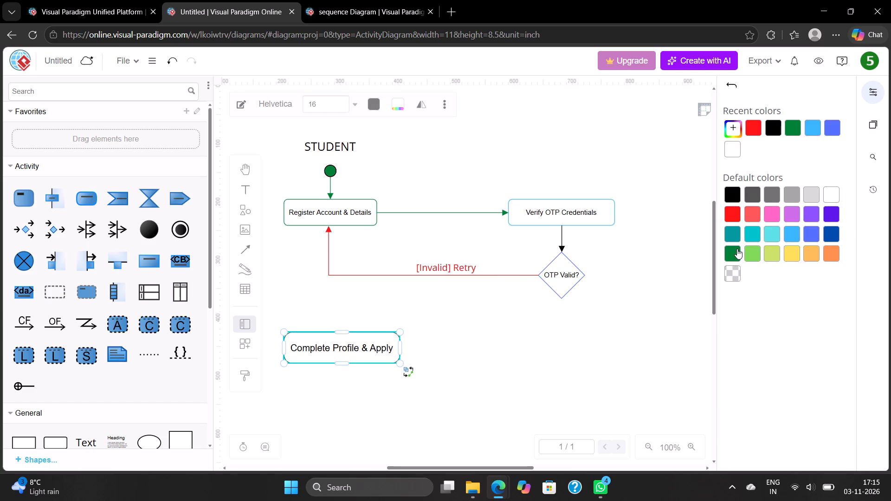
left_click(491, 340)
Add an Action node below and to the right of OTP Valid?, its top edge aligned with Complete Profile & Apply.
scroll(491, 340, "left", 1)
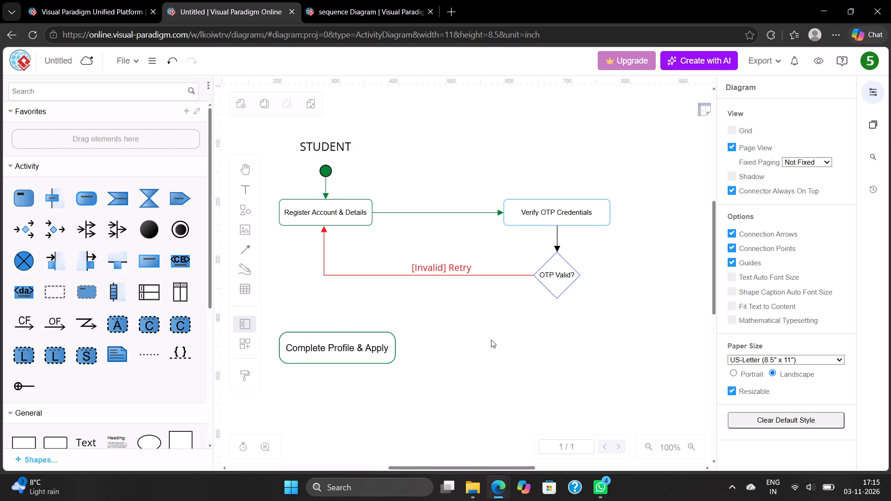
scroll(491, 340, "left", 3)
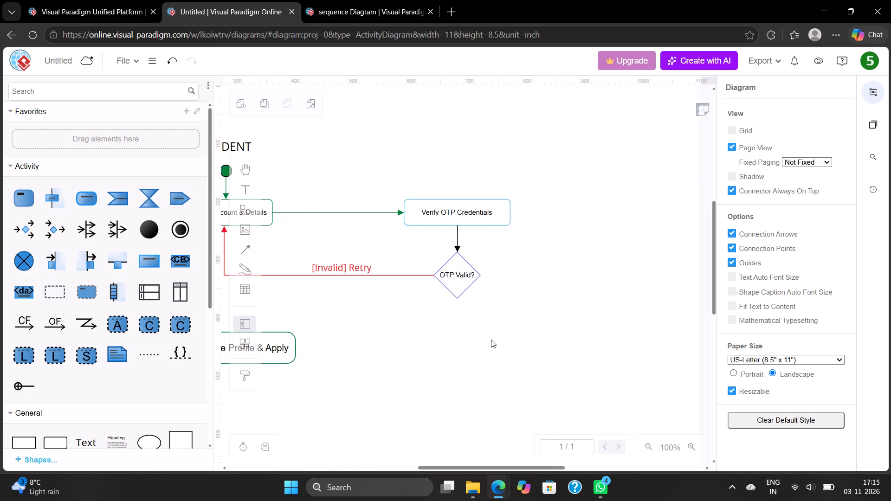
scroll(491, 340, "left", 2)
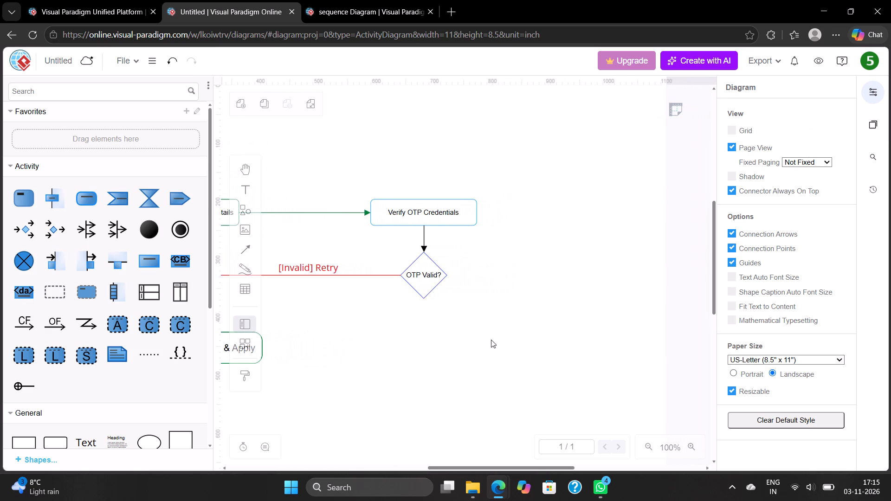
scroll(491, 340, "left", 1)
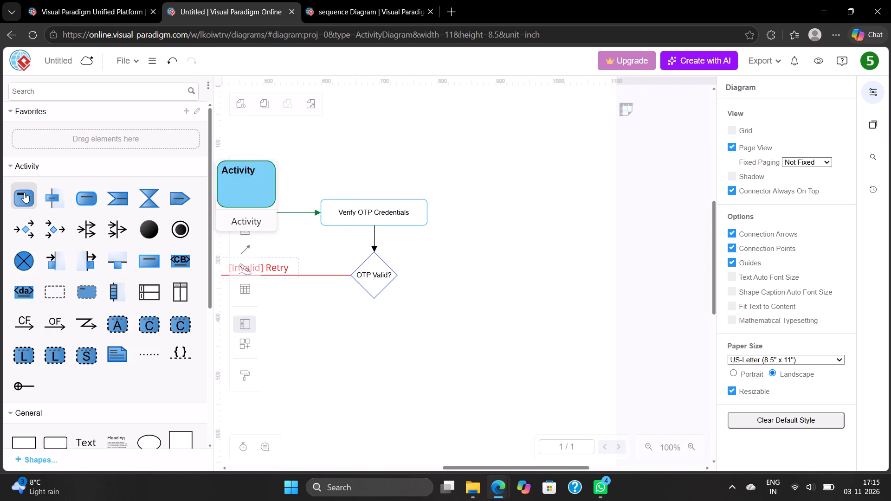
left_click(84, 197)
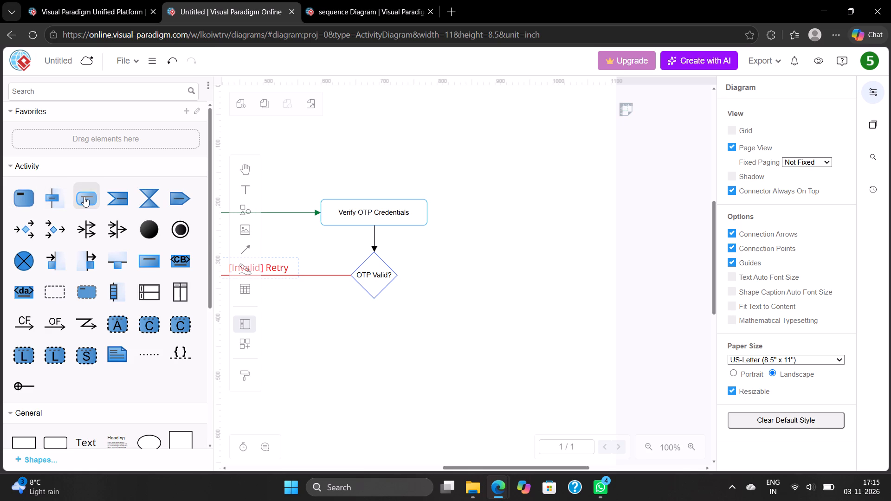
left_click_drag(473, 273, 468, 275)
left_click_drag(468, 275, 594, 338)
scroll(594, 338, "right", 1)
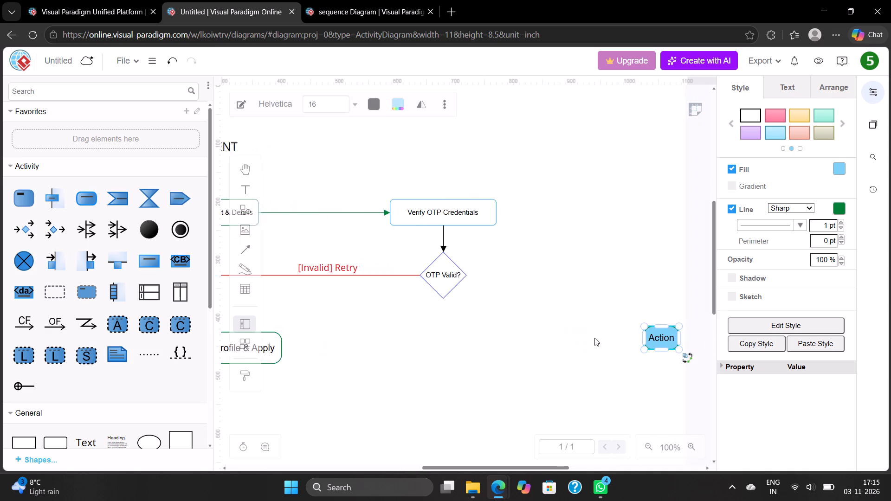
scroll(594, 338, "right", 1)
left_click_drag(648, 338, 651, 343)
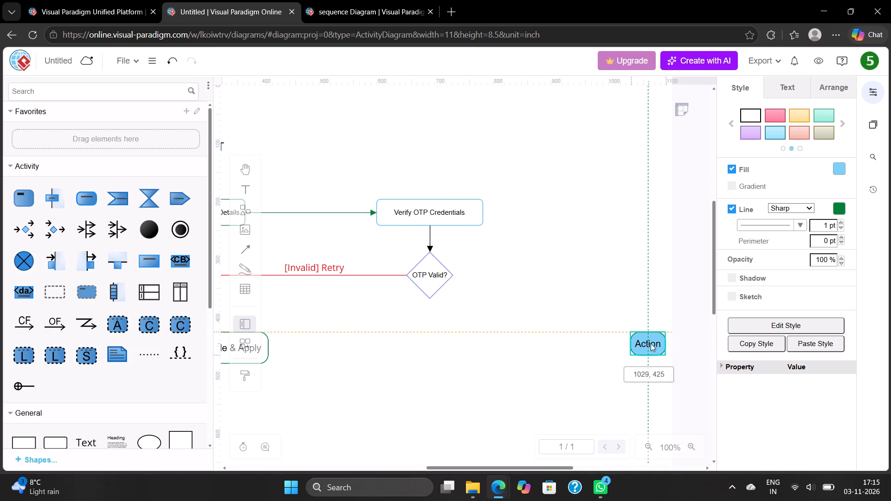
left_click_drag(651, 343, 651, 344)
Enlarge the new Action node into a wide box, its bottom edge aligned with Complete Profile & Apply.
scroll(651, 344, "left", 2)
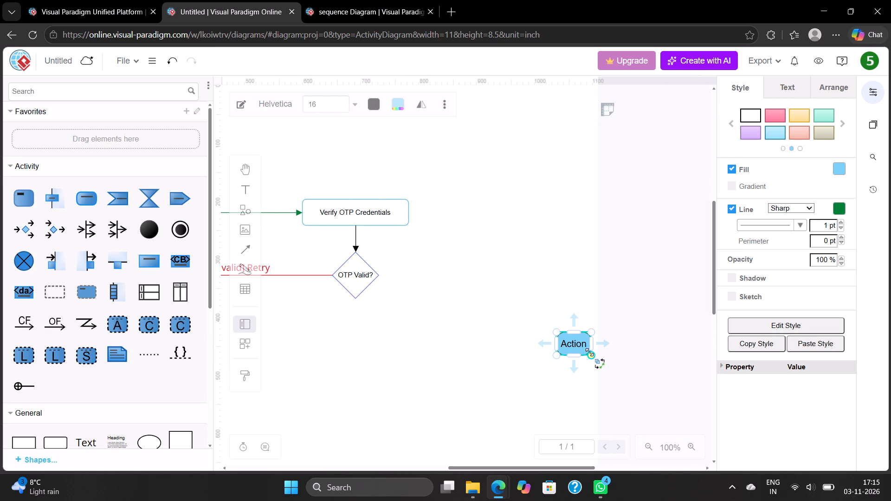
left_click_drag(590, 354, 633, 351)
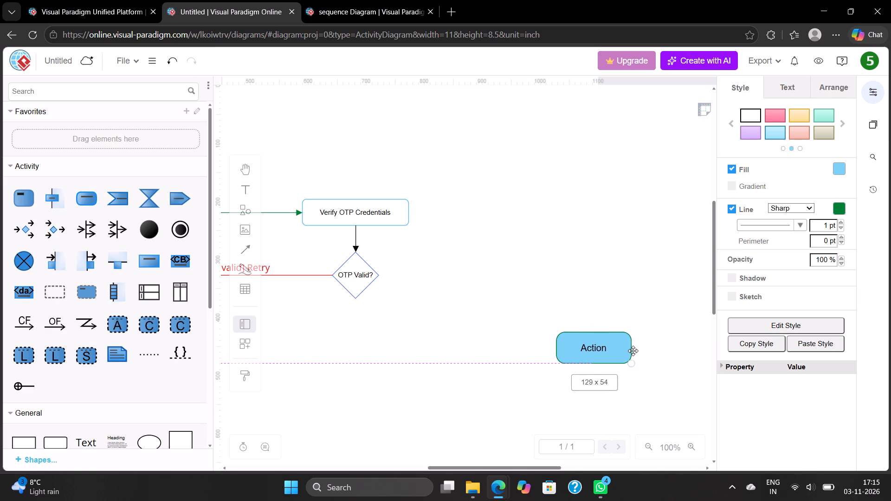
left_click_drag(633, 351, 652, 353)
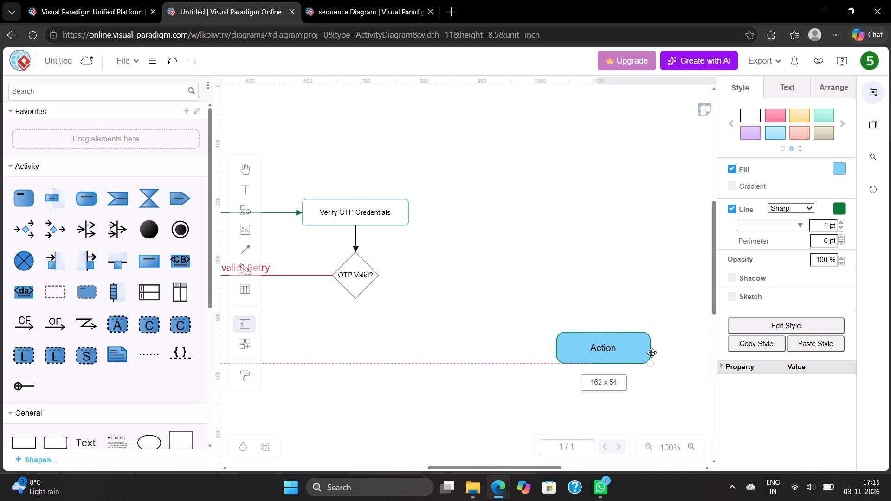
left_click_drag(652, 353, 659, 353)
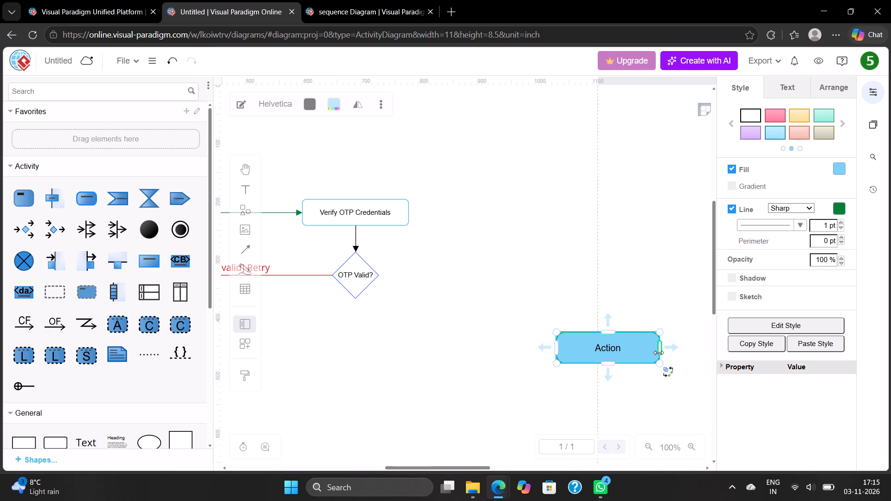
Restyle the enlarged Action node with the white fill preset and a red outline.
left_click(744, 117)
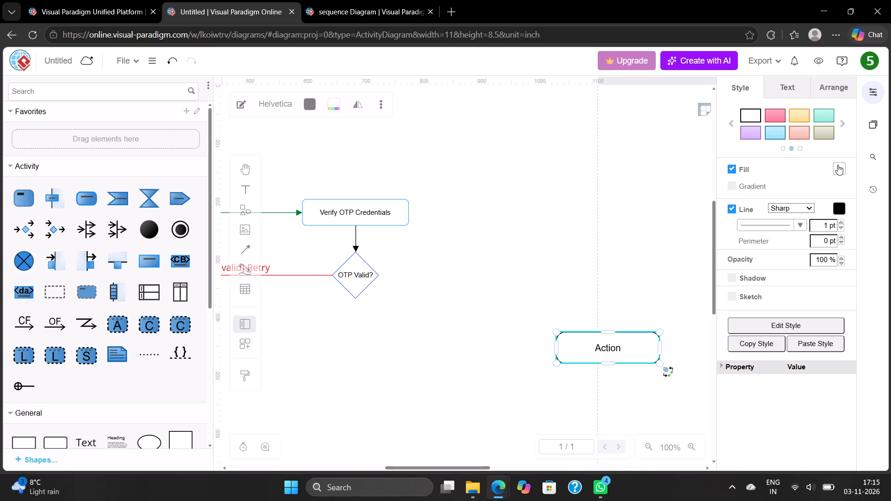
left_click(836, 212)
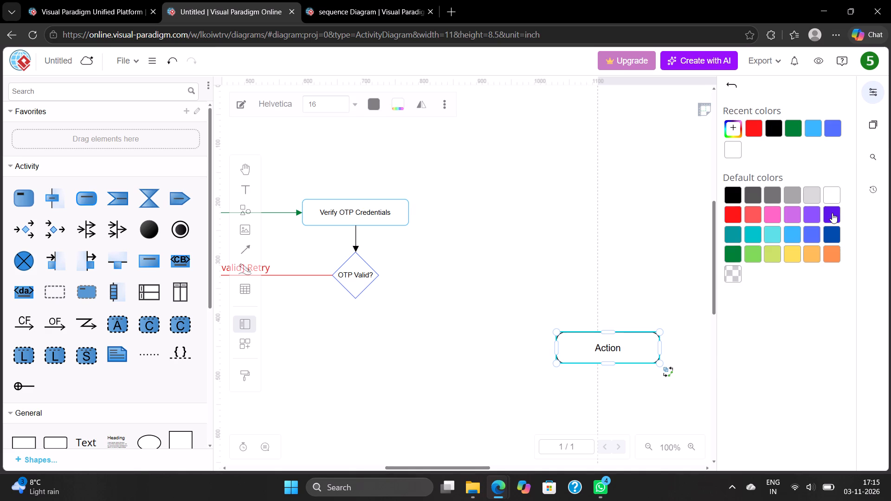
left_click(732, 214)
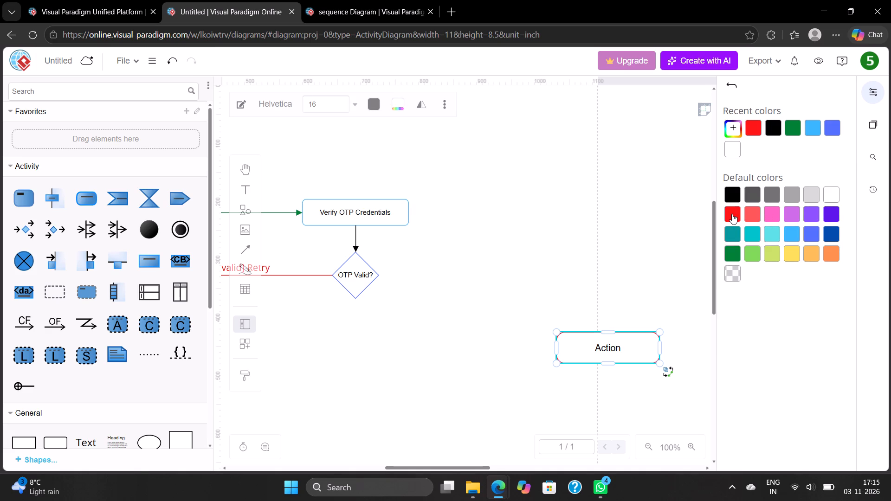
left_click(732, 214)
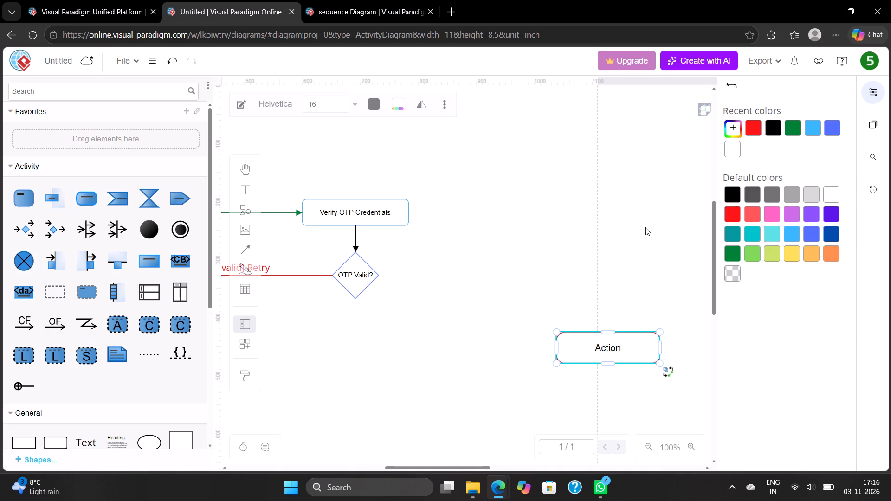
left_click(645, 227)
Rename the red-outlined Action node as "Process Gateway Payment" and widen it until the label fits on one line.
double_click(621, 350)
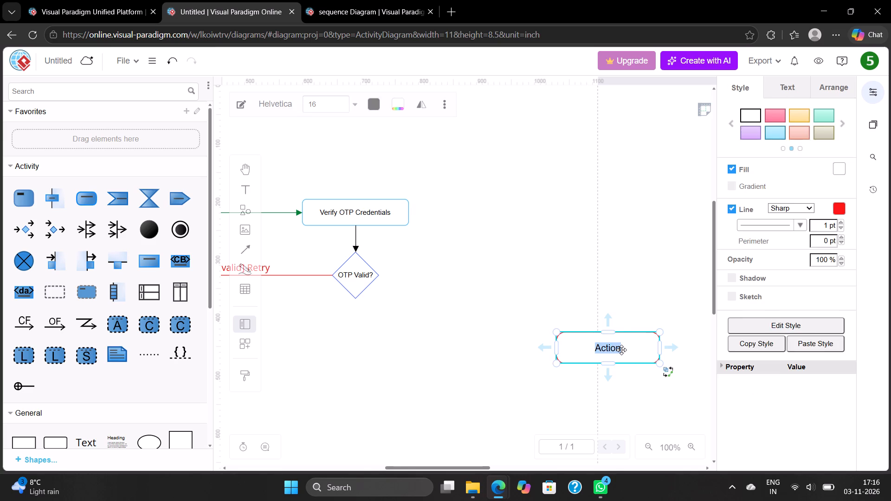
key("BackSpace")
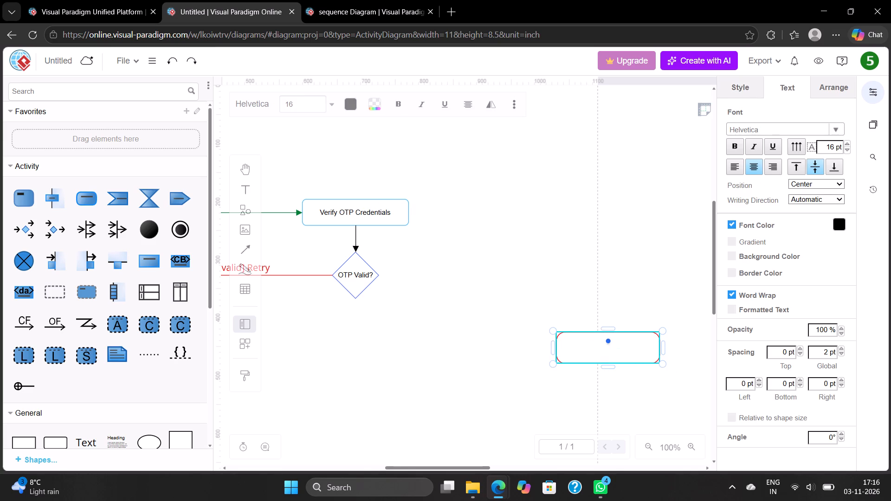
key("shift+p")
key("r")
type("ocess")
key("space")
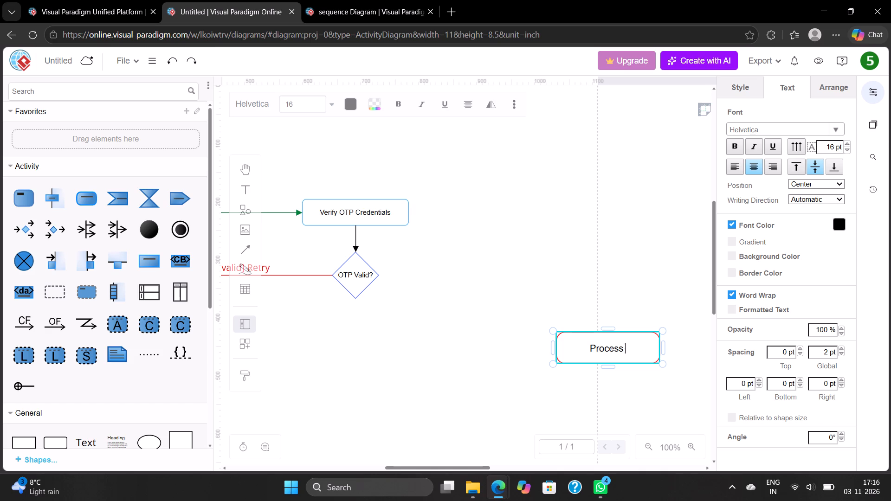
type("Gateway")
key("space")
type("Payment")
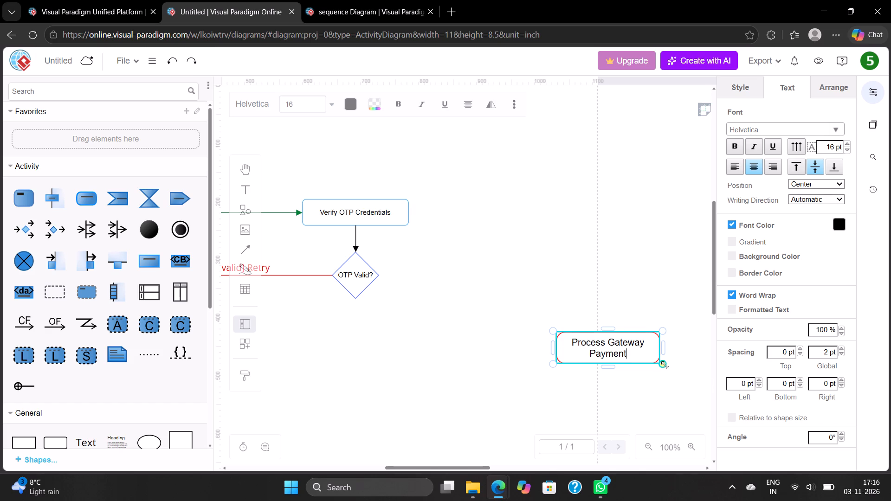
left_click_drag(662, 364, 674, 364)
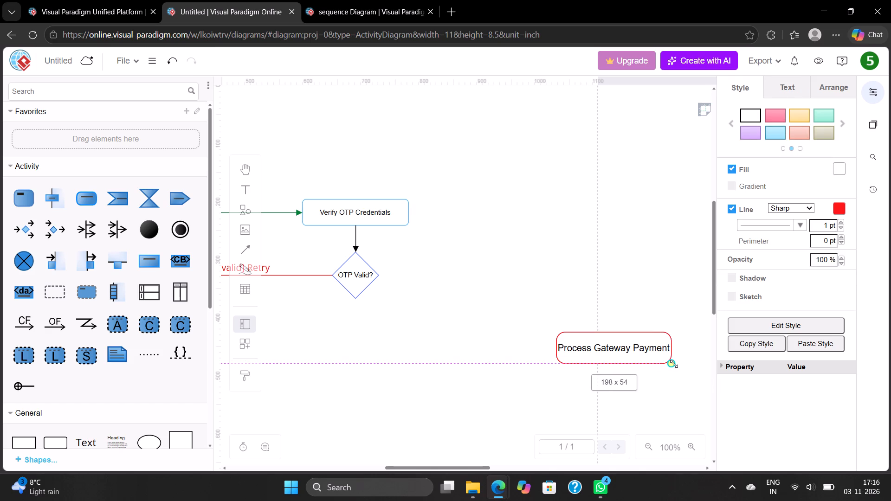
left_click_drag(674, 364, 683, 364)
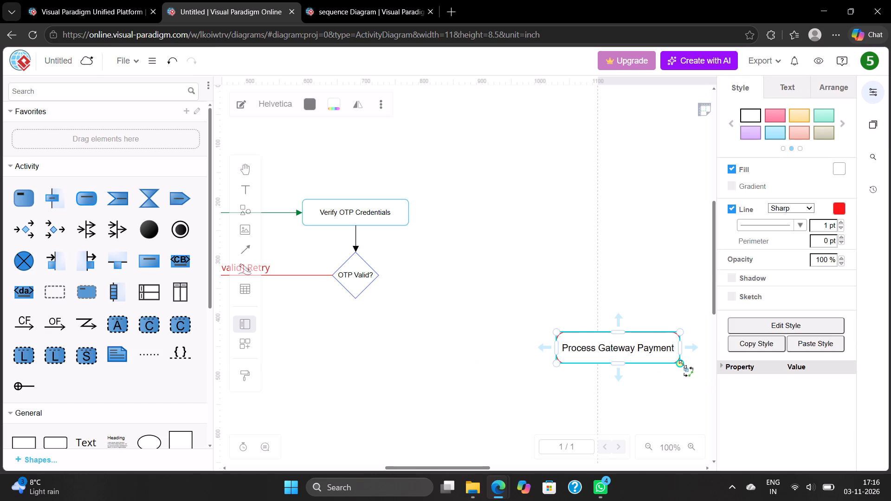
Set the font colour of the full Process Gateway Payment label to red.
triple_click(664, 350)
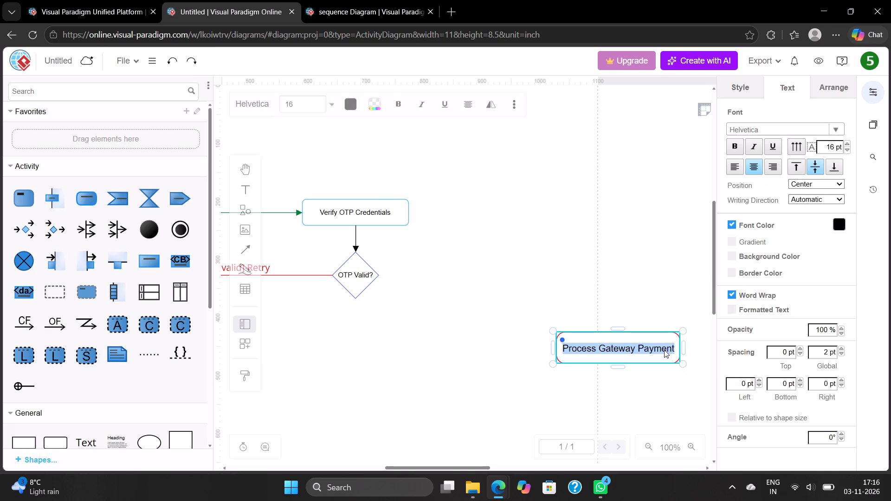
left_click(834, 217)
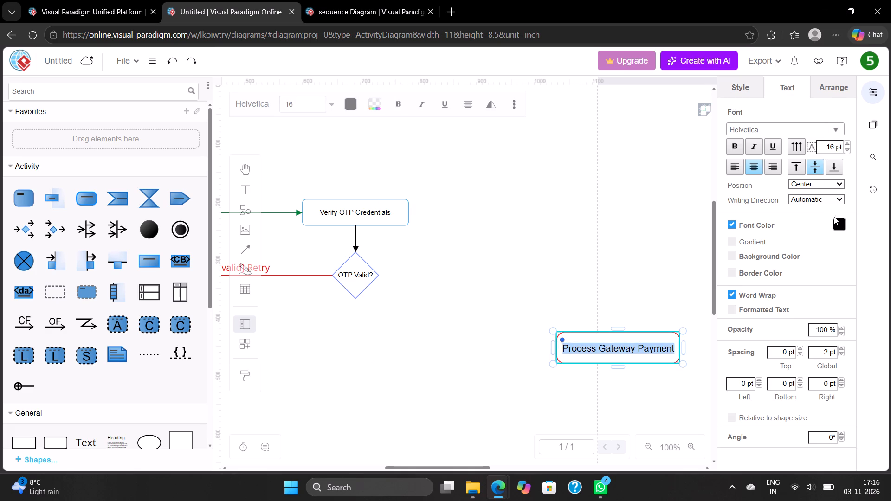
left_click(836, 221)
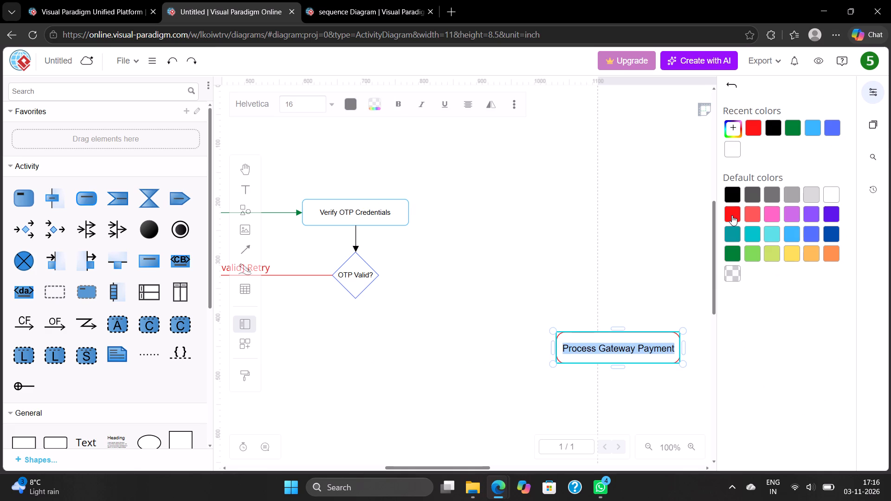
left_click(732, 215)
left_click(646, 214)
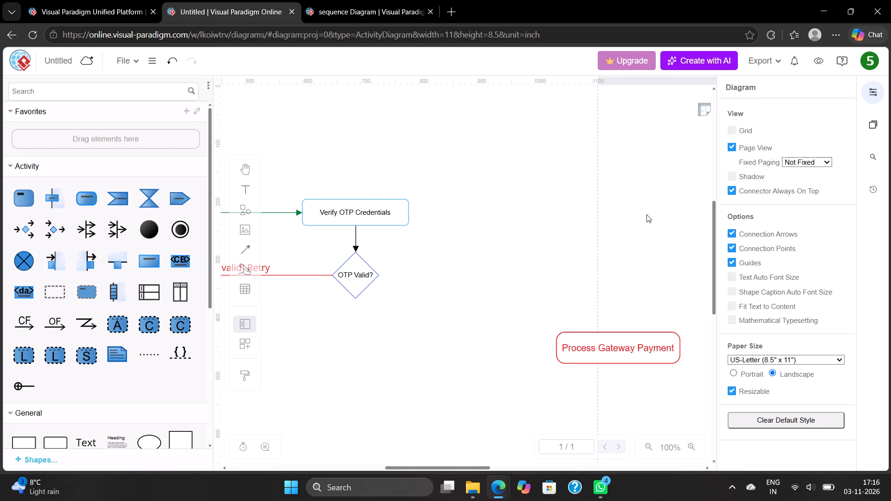
Draw a horizontal arrow connector from beside Complete Profile & Apply to just before Process Gateway Payment.
scroll(646, 214, "right", 2)
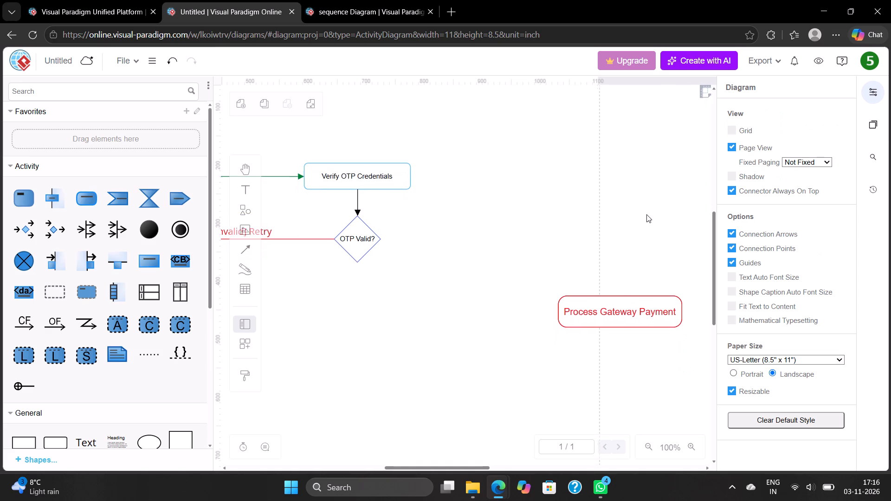
scroll(646, 214, "right", 2)
scroll(646, 214, "left", 1)
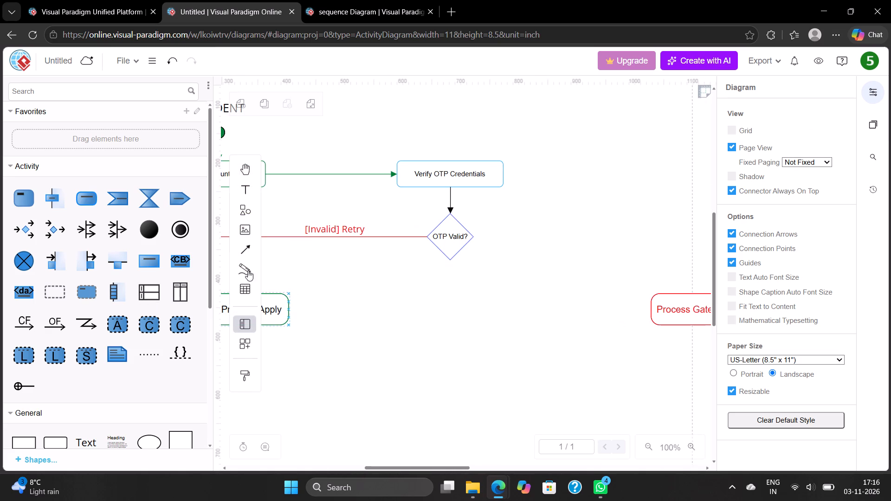
left_click(247, 251)
left_click(286, 223)
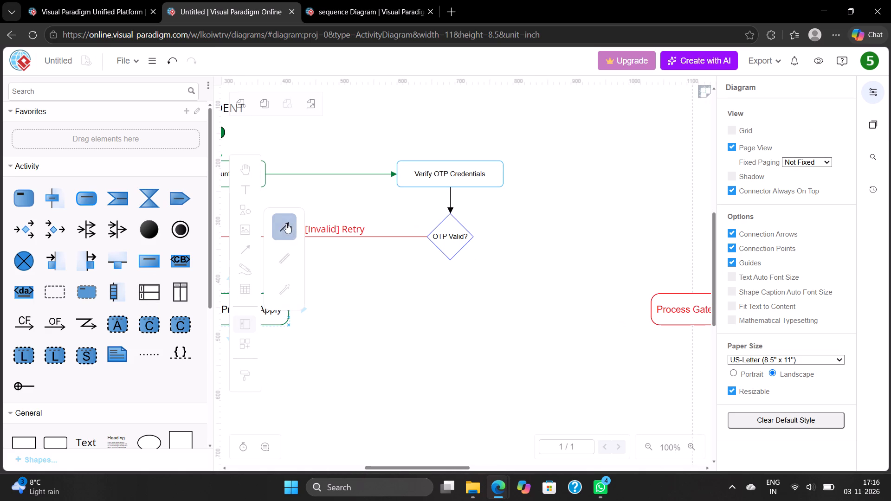
left_click_drag(288, 314, 309, 315)
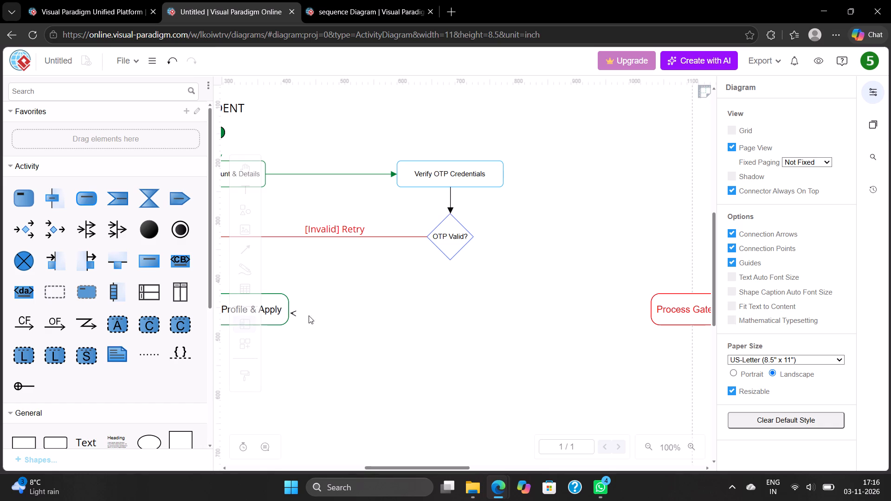
left_click_drag(309, 315, 601, 318)
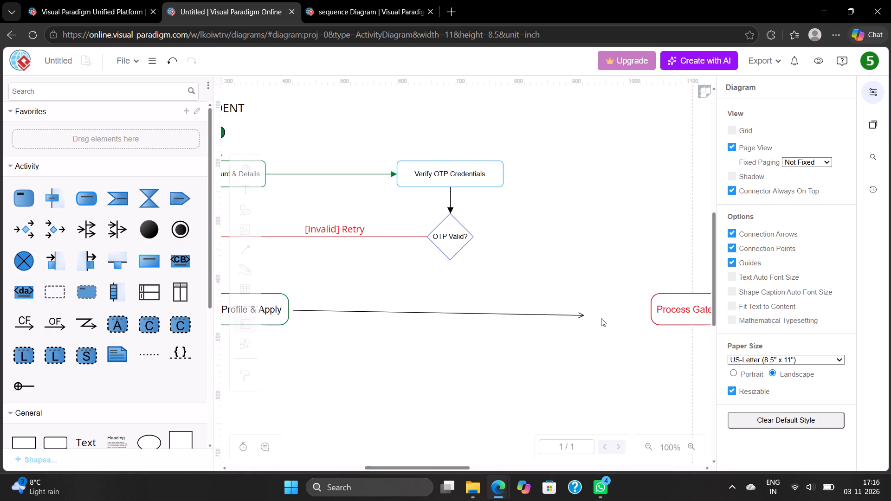
left_click_drag(601, 318, 655, 312)
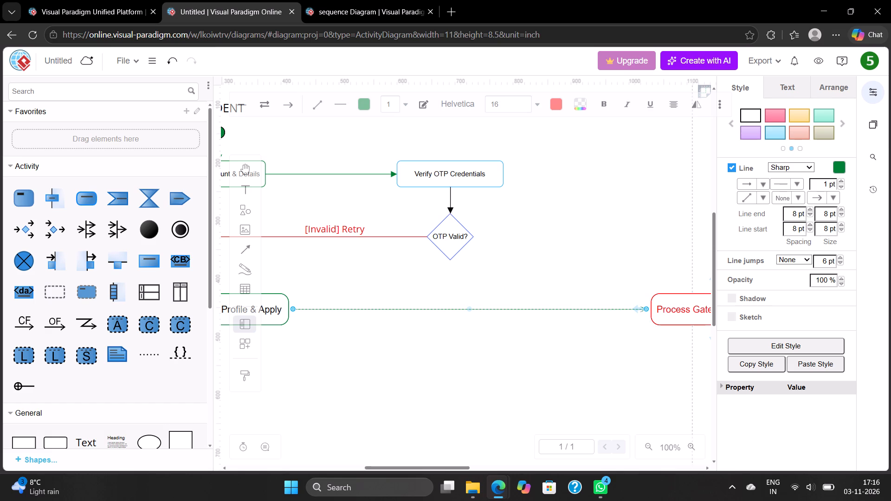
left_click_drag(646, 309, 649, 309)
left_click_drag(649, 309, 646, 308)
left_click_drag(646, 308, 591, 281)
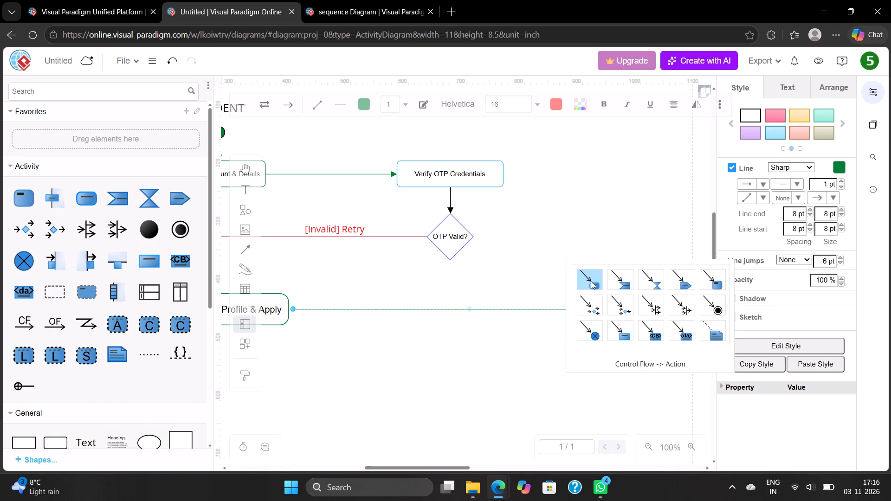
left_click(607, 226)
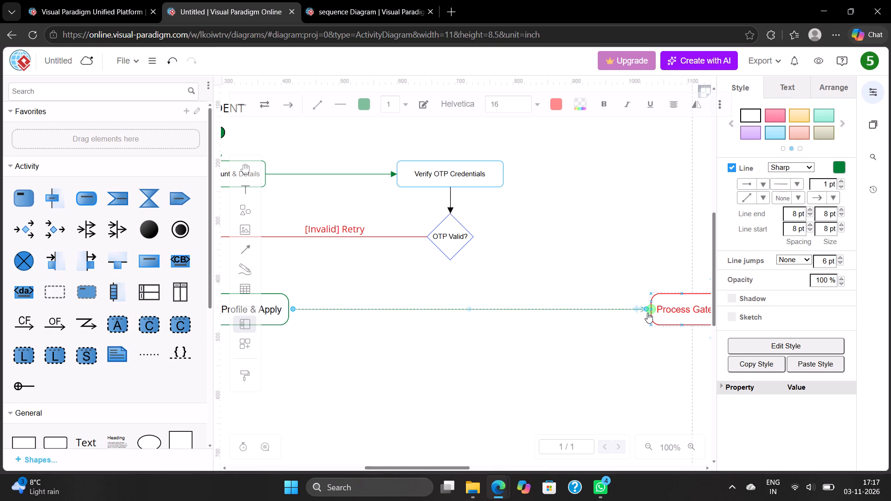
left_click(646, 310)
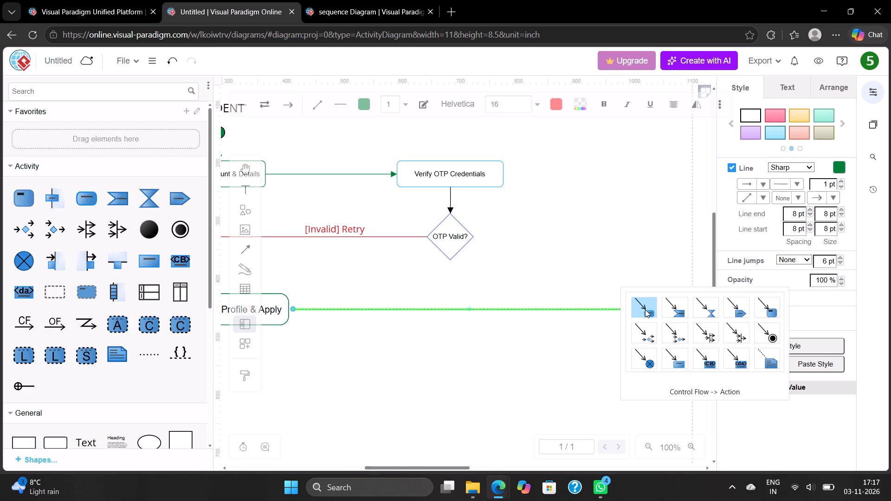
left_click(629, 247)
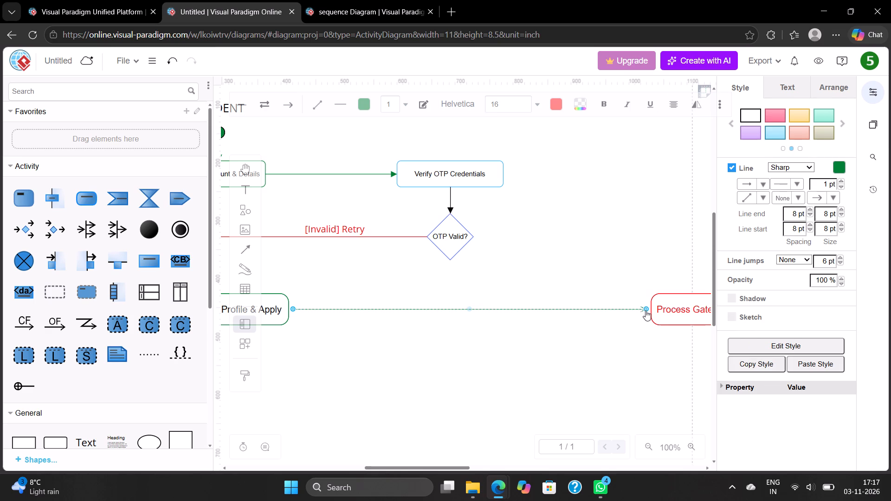
Extend the new connector's arrowhead end to touch the near edge of the Process Gateway Payment node.
left_click_drag(646, 307, 650, 307)
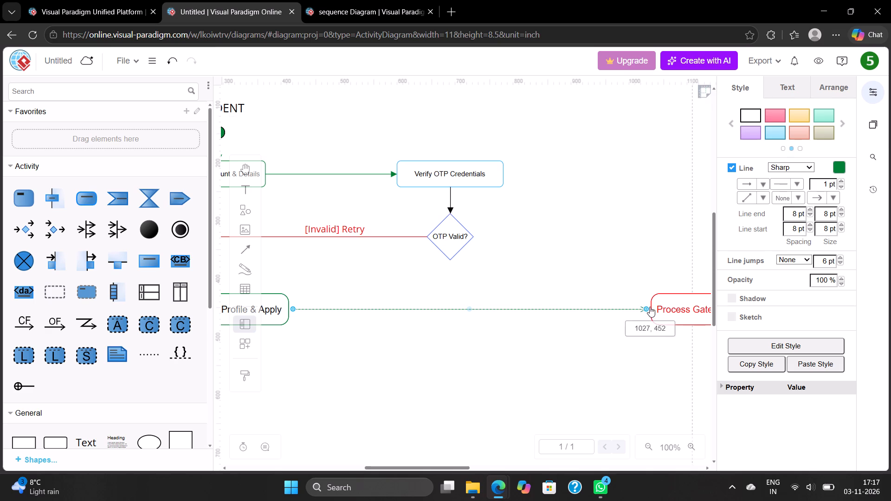
left_click_drag(650, 307, 651, 307)
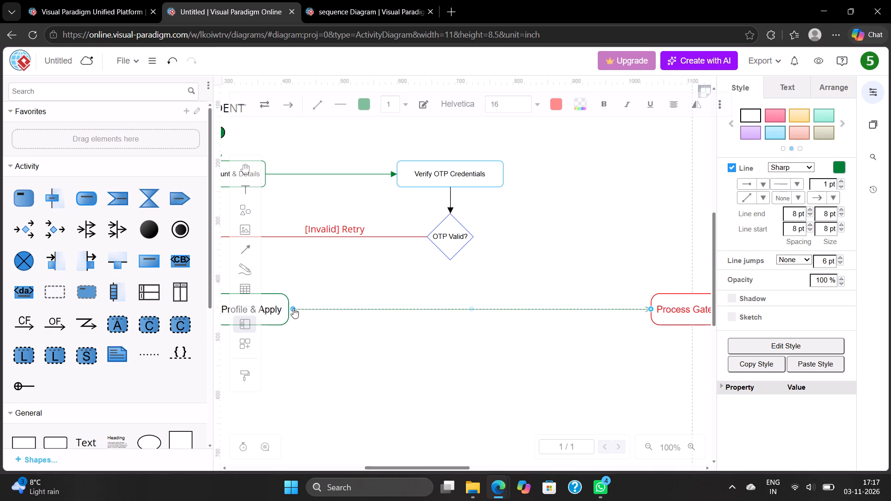
Extend the green connector's start end to touch the near edge of the Complete Profile & Apply node.
left_click_drag(293, 308, 286, 309)
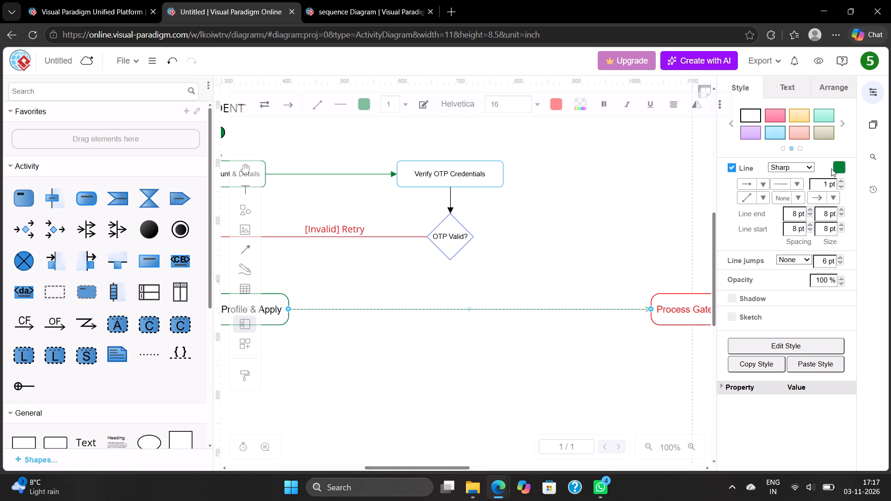
Change the arrowhead of the connector into Process Gateway Payment to a solid filled triangle.
left_click(832, 199)
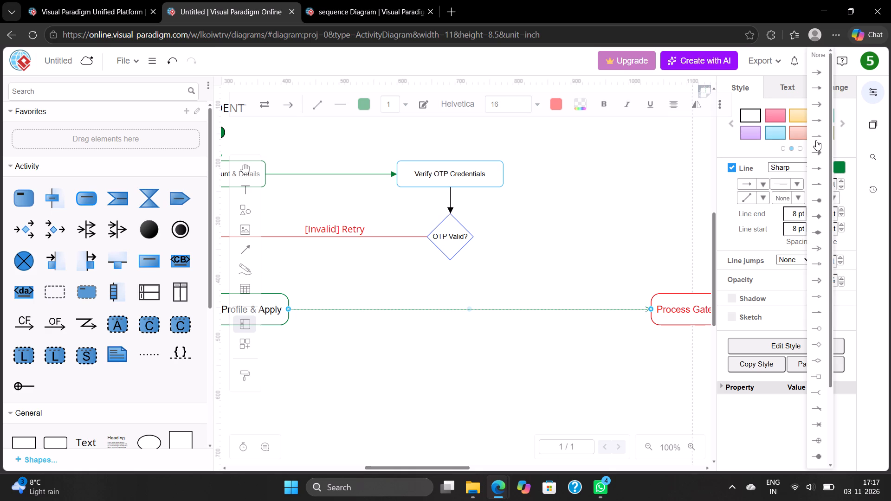
left_click(817, 148)
left_click(640, 208)
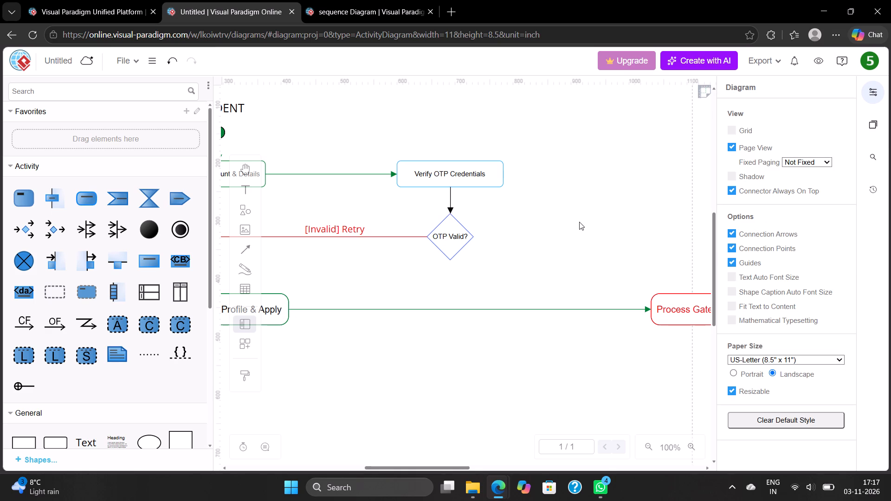
Add a decision diamond with a red outline and centre it below the Process Gateway Payment node.
scroll(579, 222, "down", 1)
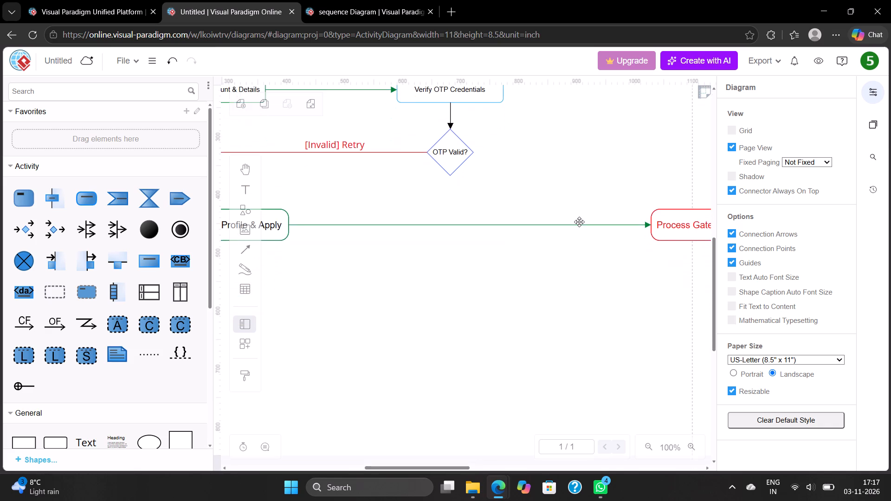
scroll(579, 222, "down", 1)
scroll(579, 222, "left", 2)
scroll(579, 222, "down", 1)
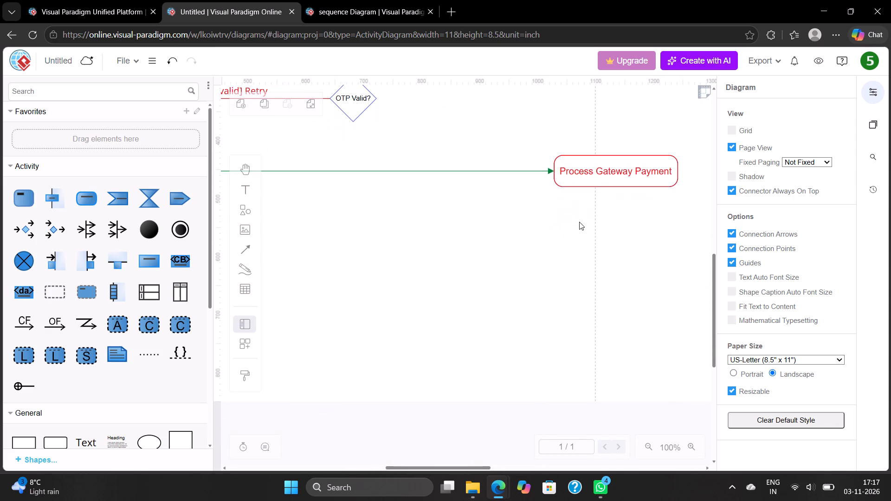
scroll(148, 301, "down", 2)
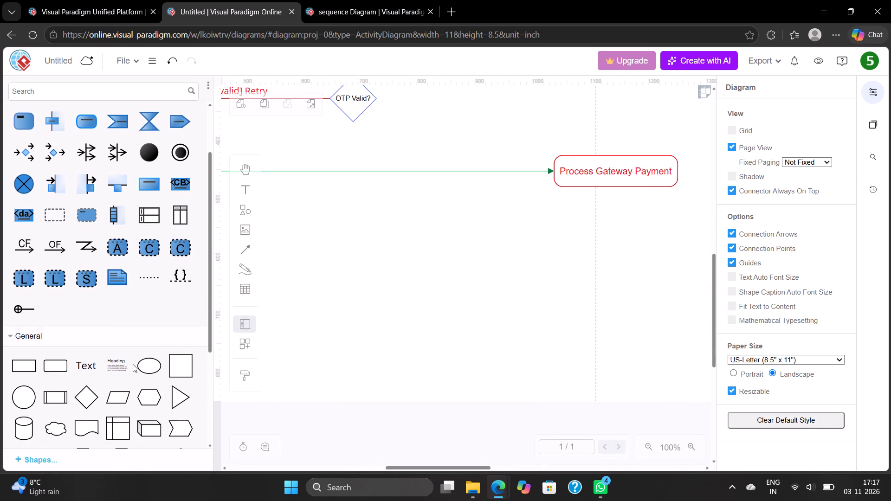
left_click(89, 390)
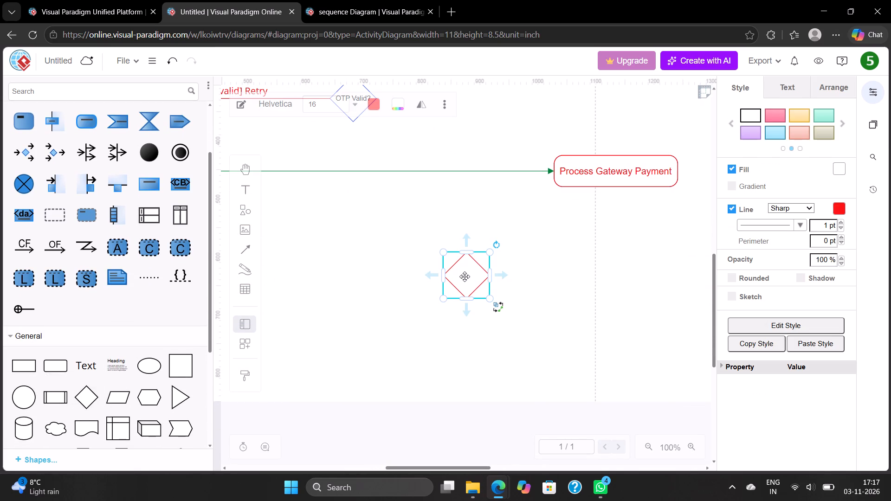
left_click_drag(465, 276, 626, 247)
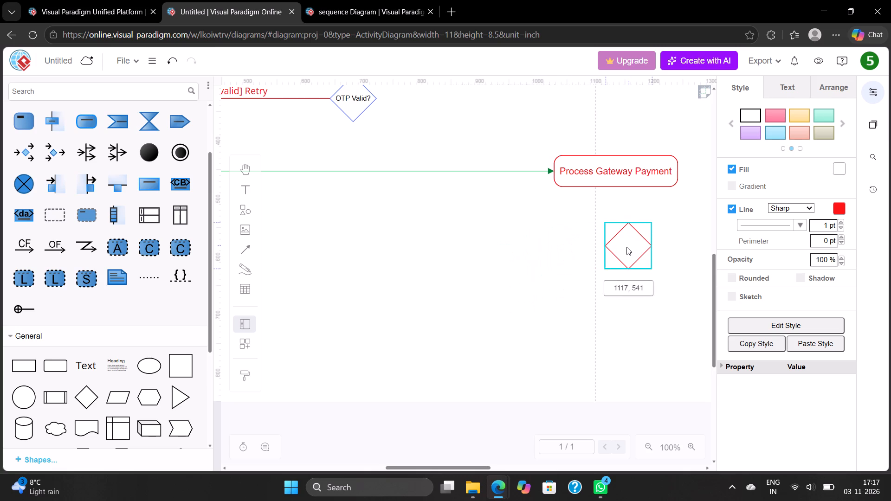
left_click_drag(626, 247, 620, 247)
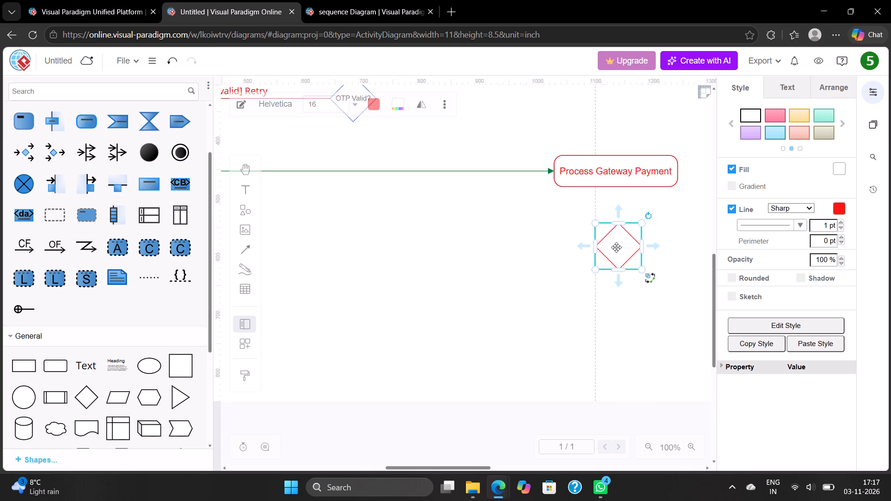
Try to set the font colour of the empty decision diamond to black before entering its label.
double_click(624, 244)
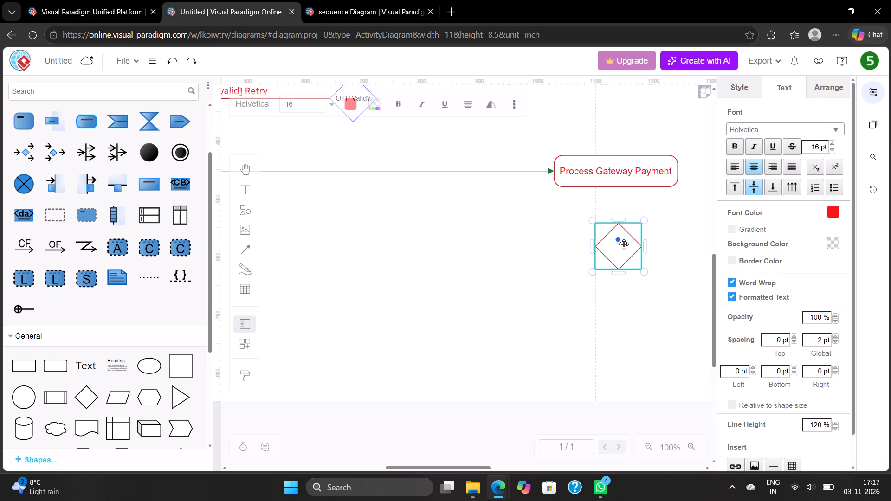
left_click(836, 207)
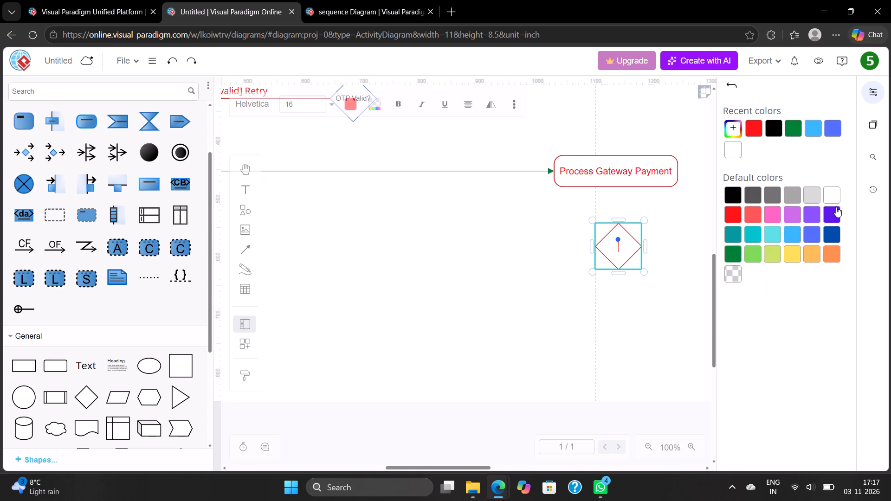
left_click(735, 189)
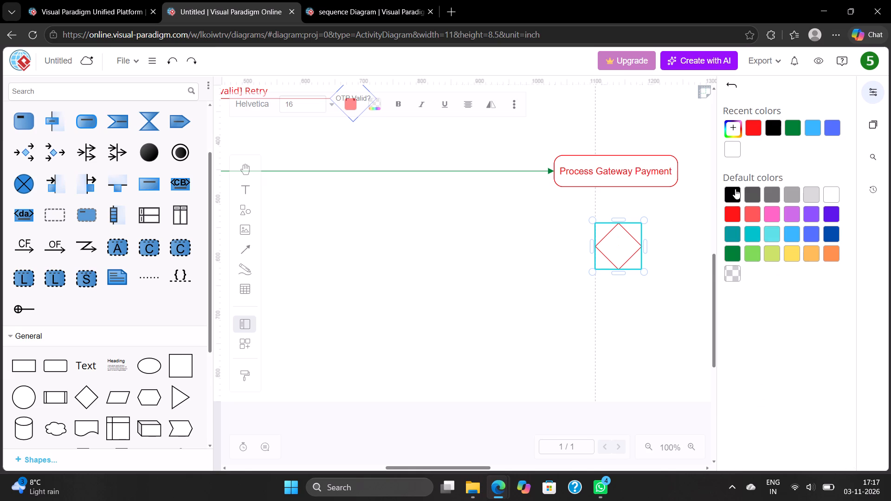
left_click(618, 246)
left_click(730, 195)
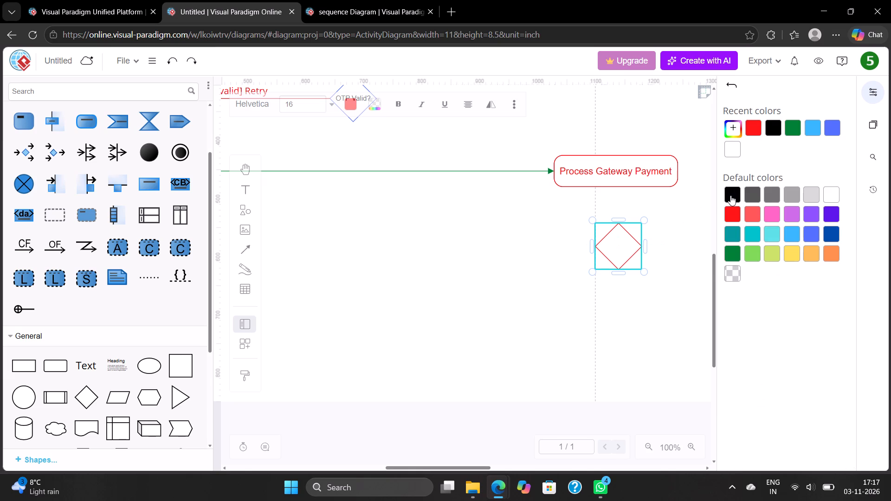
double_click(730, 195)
Label the decision diamond below Process Gateway Payment "Success".
left_click(619, 245)
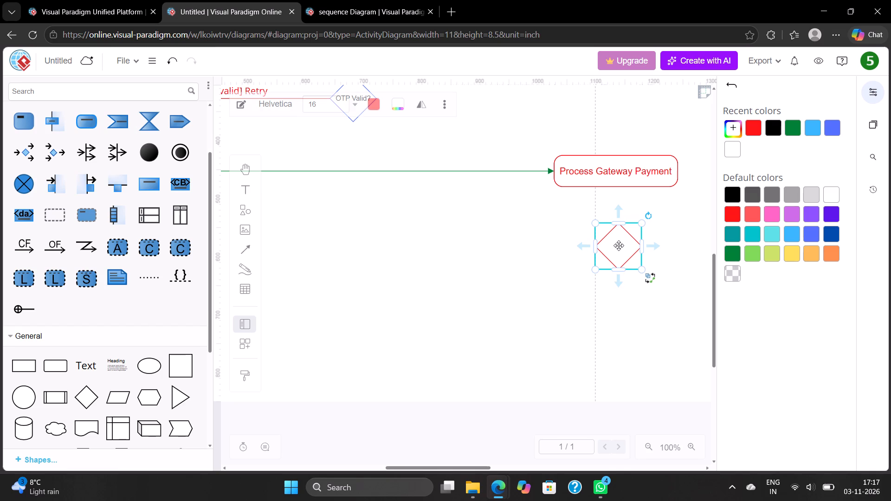
left_click(619, 245)
double_click(619, 245)
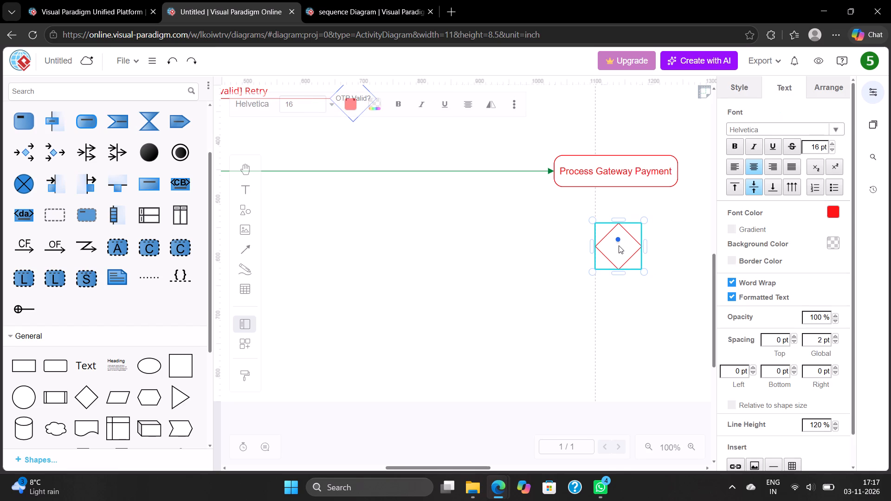
type("Successs")
key("BackSpace")
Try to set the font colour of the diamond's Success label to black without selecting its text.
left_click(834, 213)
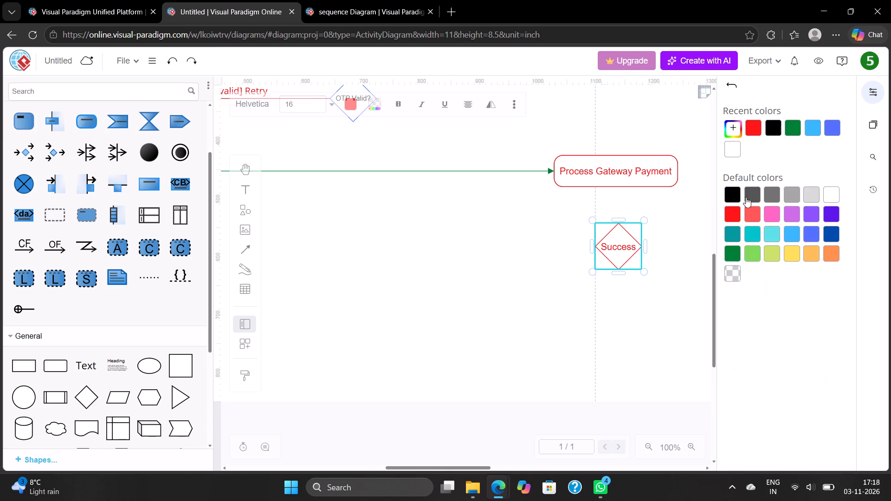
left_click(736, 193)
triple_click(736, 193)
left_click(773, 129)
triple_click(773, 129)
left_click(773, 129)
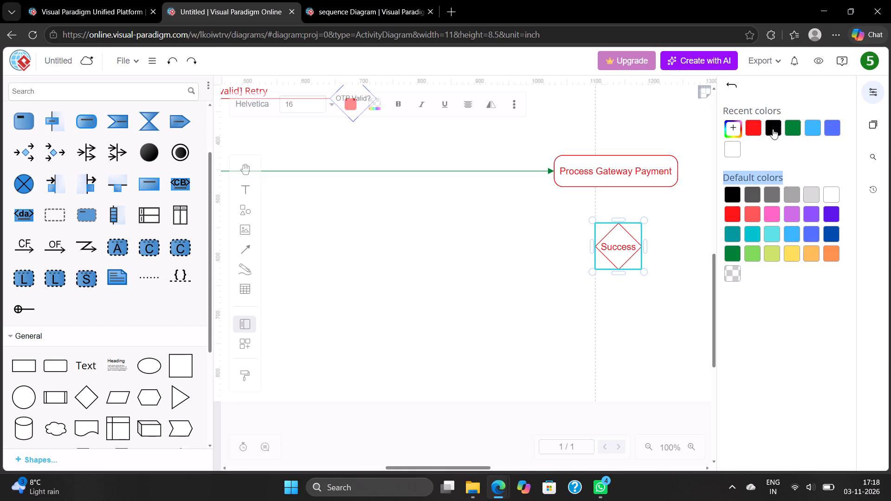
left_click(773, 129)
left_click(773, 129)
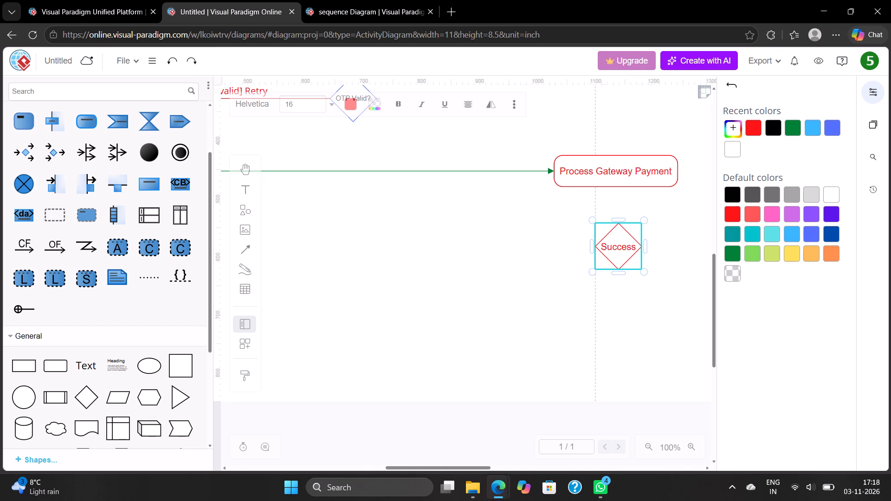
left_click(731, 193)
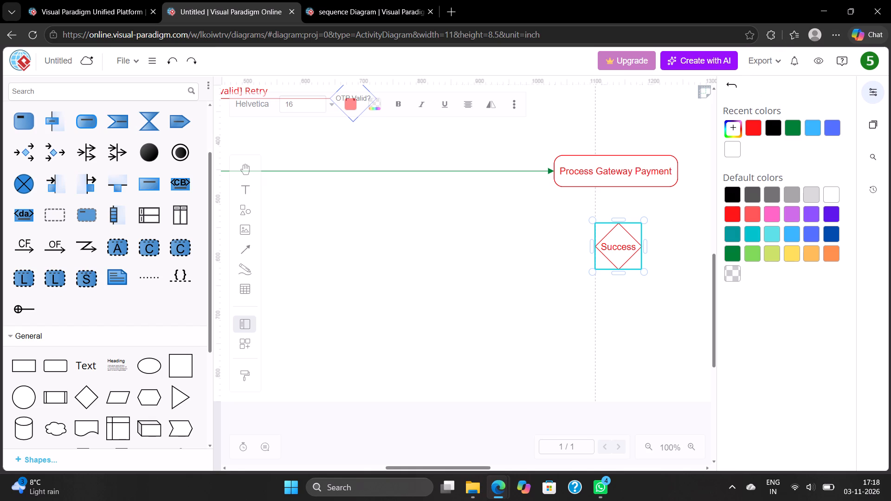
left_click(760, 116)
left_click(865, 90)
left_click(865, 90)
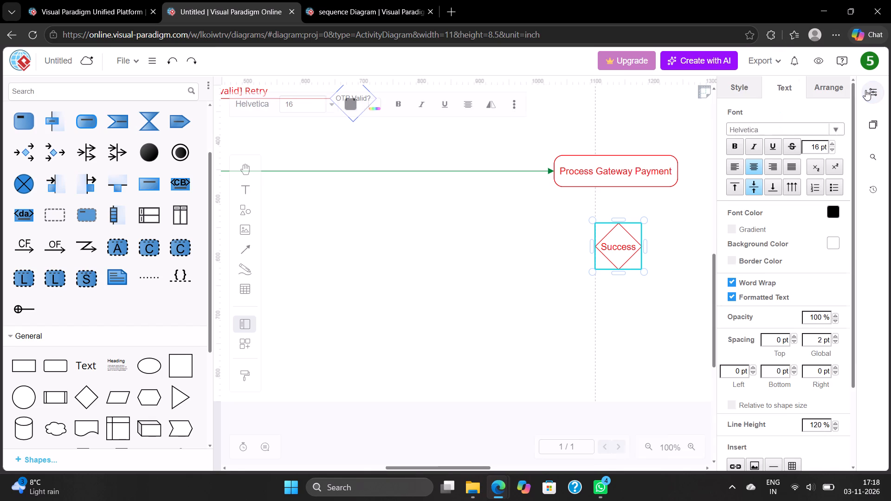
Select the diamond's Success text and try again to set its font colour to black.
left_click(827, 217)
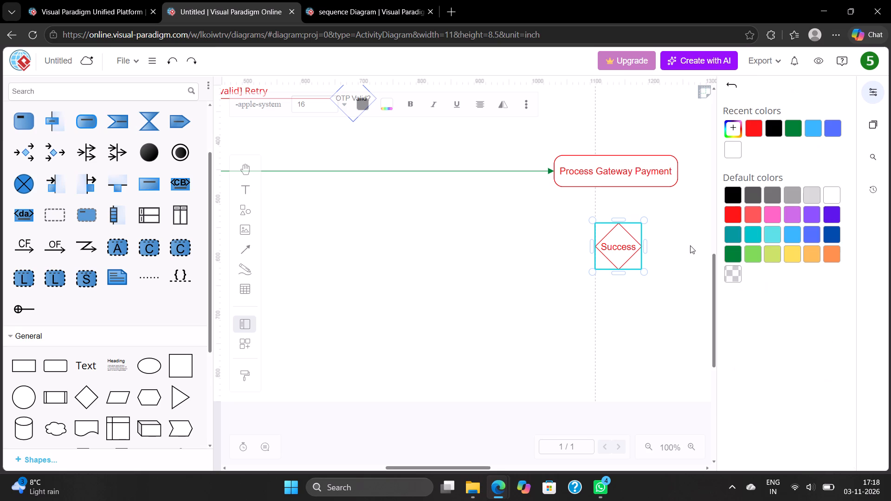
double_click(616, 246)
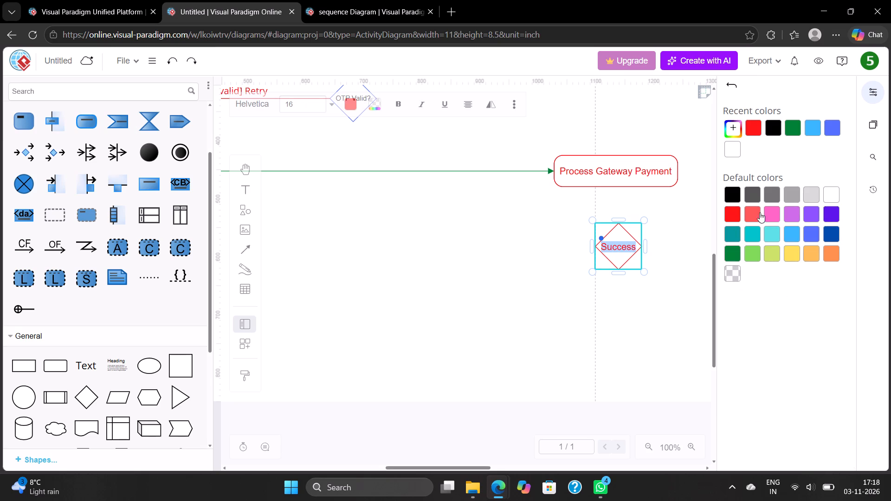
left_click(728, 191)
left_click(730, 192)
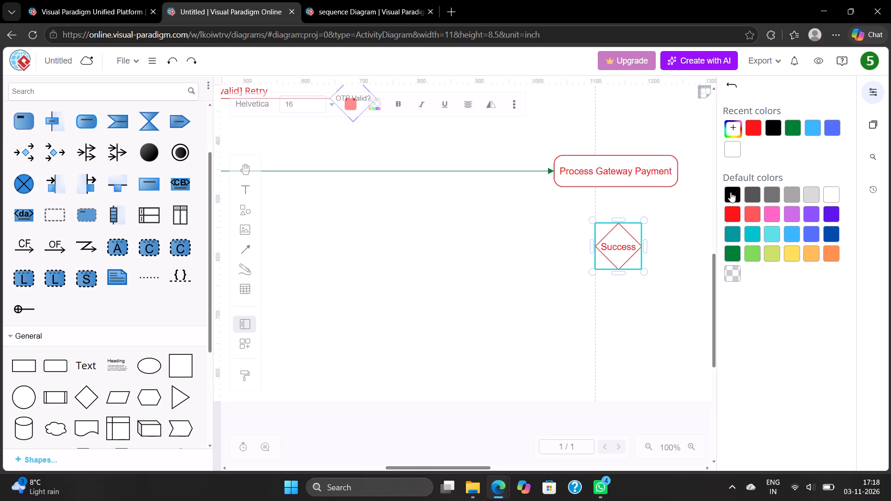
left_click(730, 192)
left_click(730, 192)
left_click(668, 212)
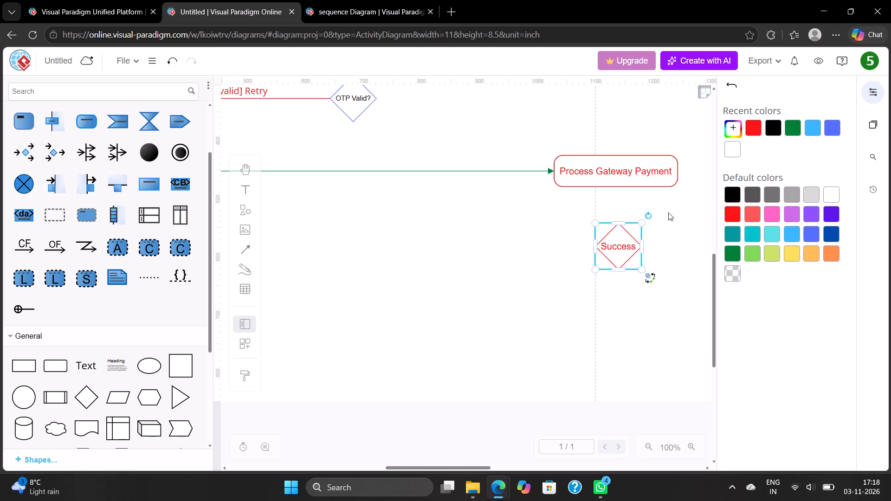
Set the font colour of the diamond's full Success label to black.
double_click(624, 249)
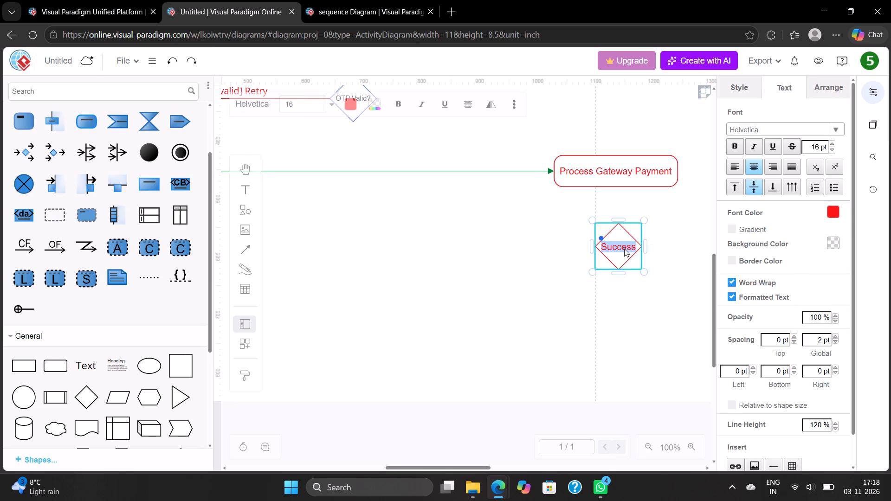
left_click(831, 212)
left_click(726, 194)
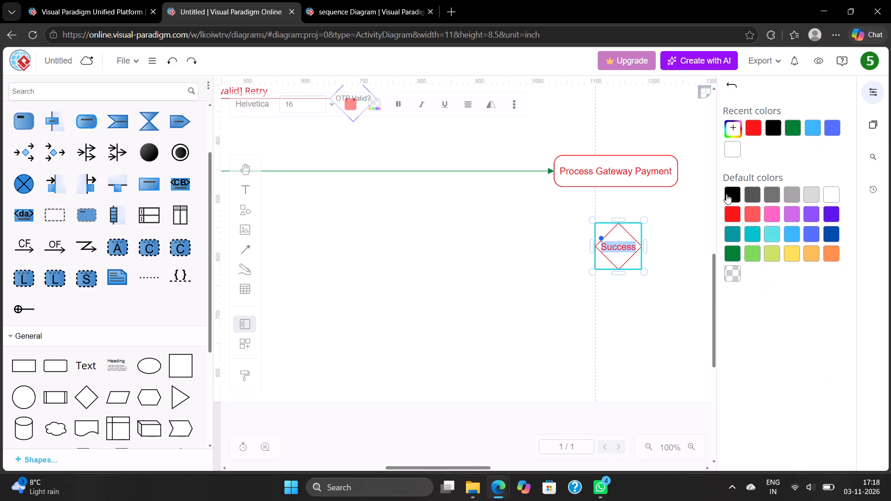
left_click(663, 212)
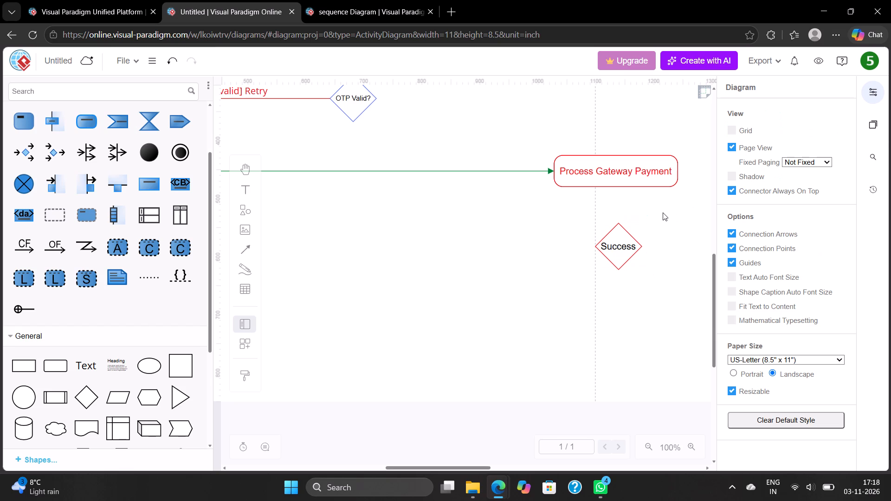
Append a question mark to the diamond's label so it reads "Success?".
left_click(635, 247)
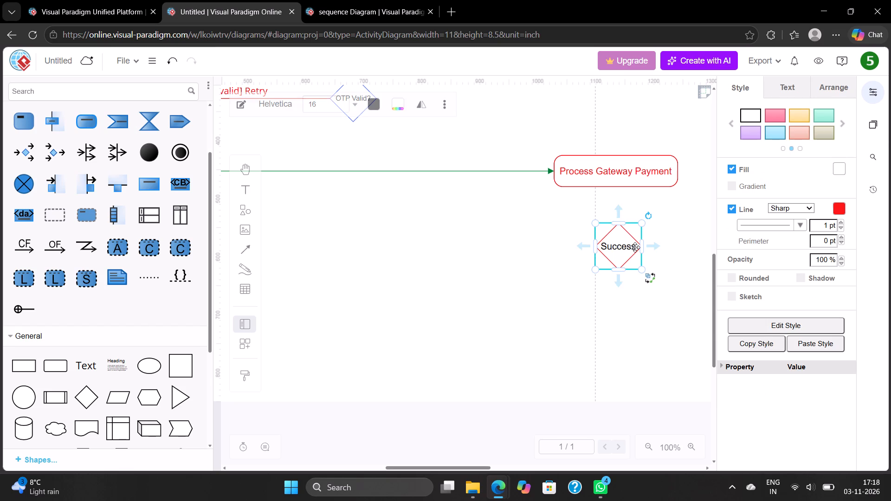
double_click(635, 247)
left_click(635, 247)
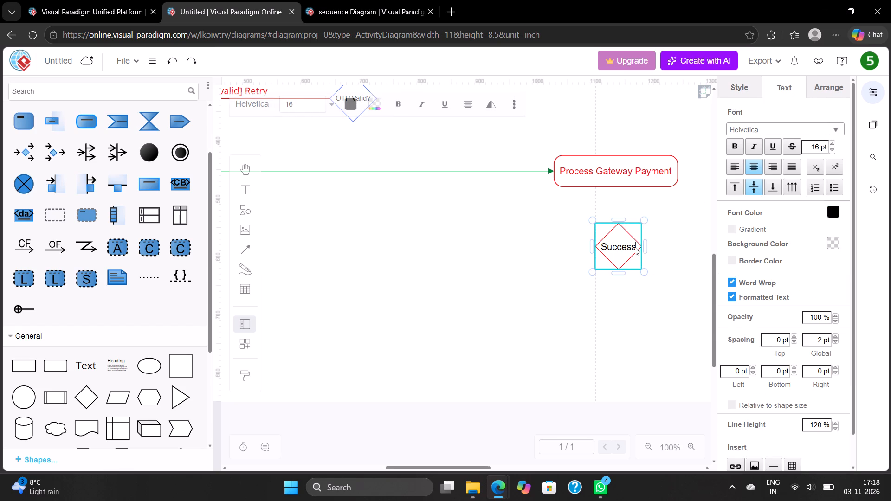
key("shift+question")
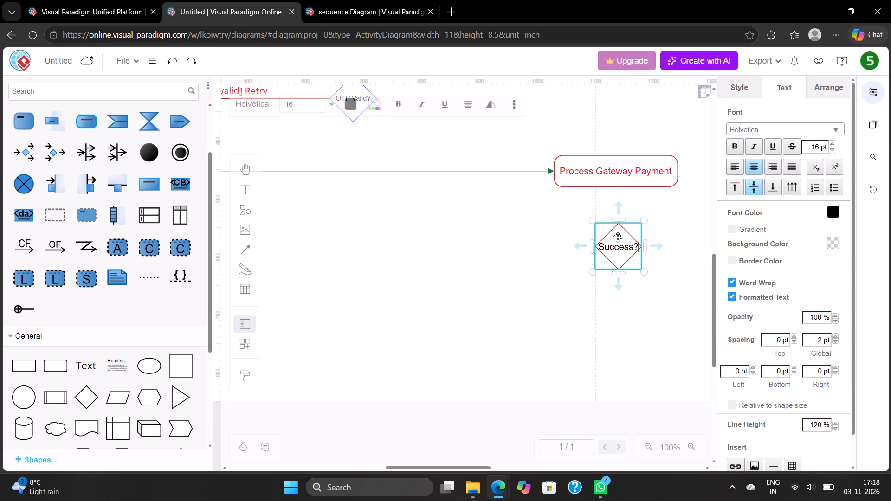
Enlarge the Success? decision diamond in width and height so its label fits inside the outline.
left_click_drag(618, 221, 616, 215)
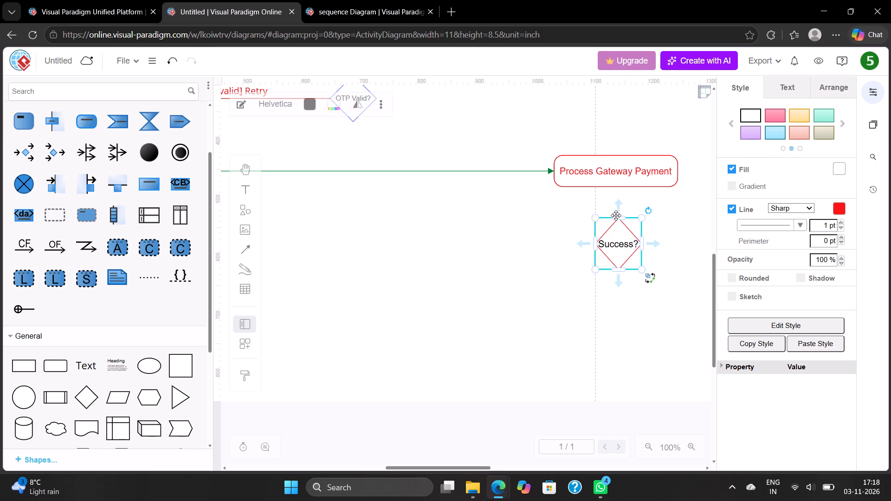
left_click_drag(640, 245, 647, 244)
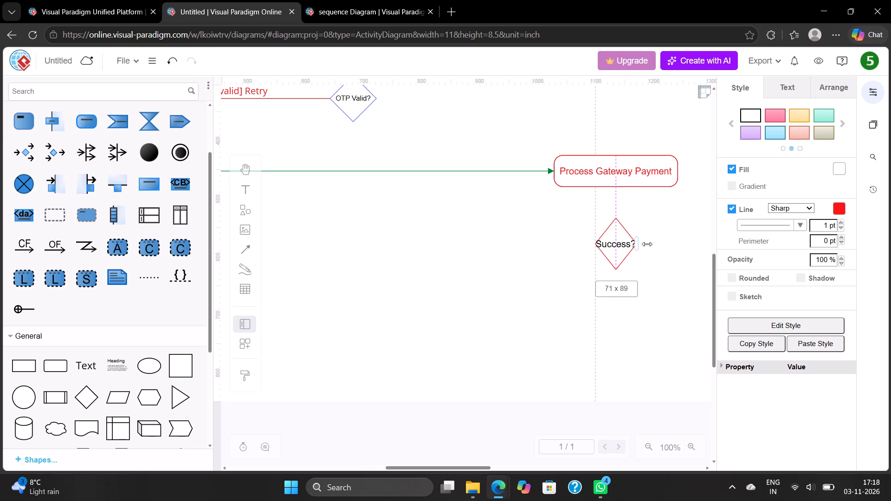
left_click_drag(647, 244, 654, 242)
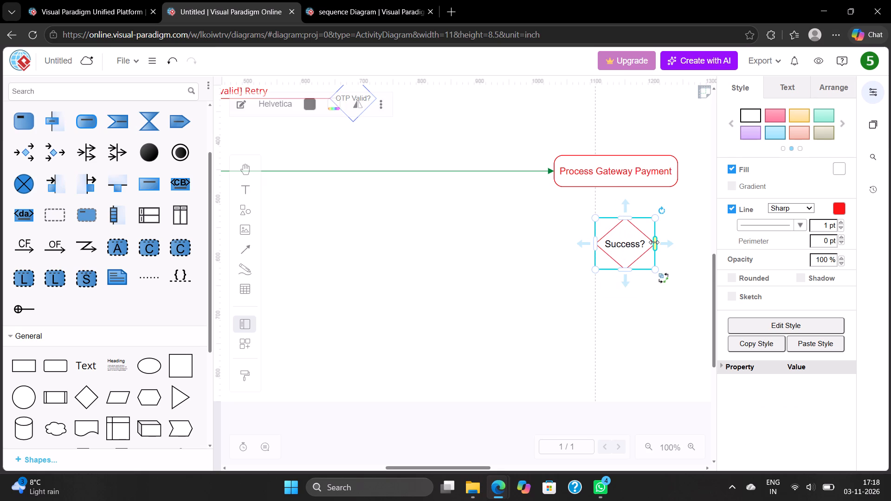
left_click(626, 269)
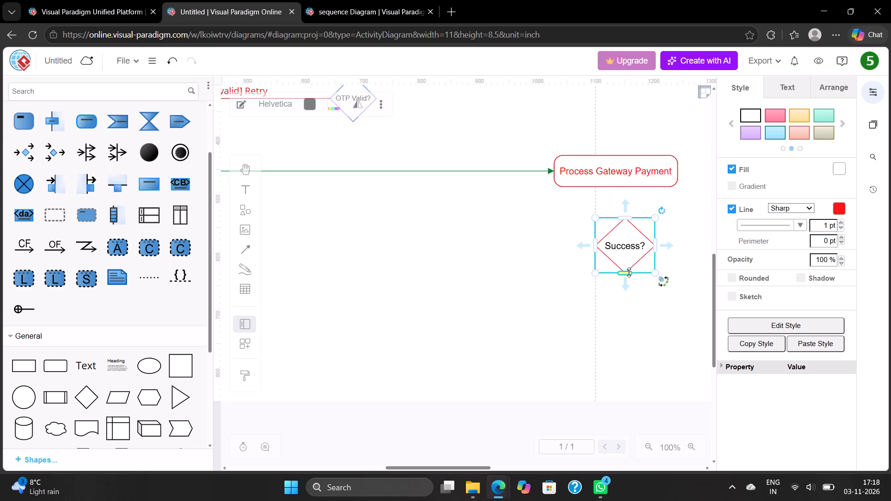
left_click(683, 224)
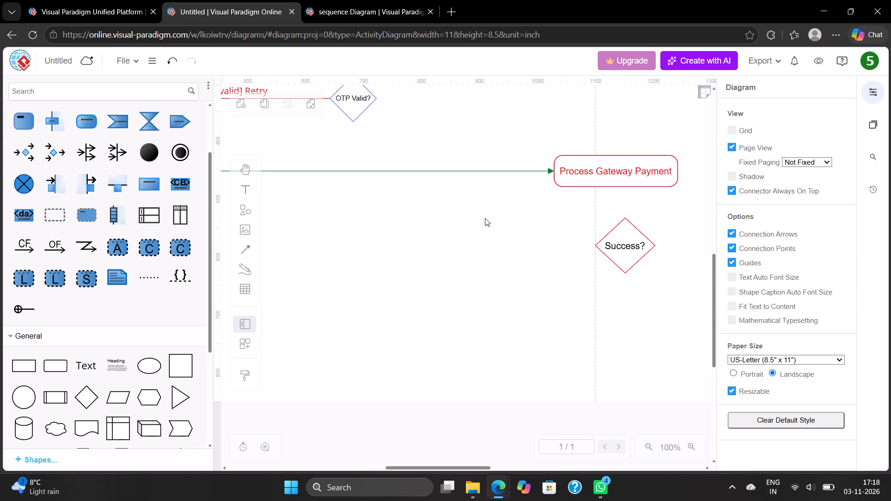
Draw an arrow connector from the bottom of Process Gateway Payment down to the top of the Success? diamond.
left_click(241, 246)
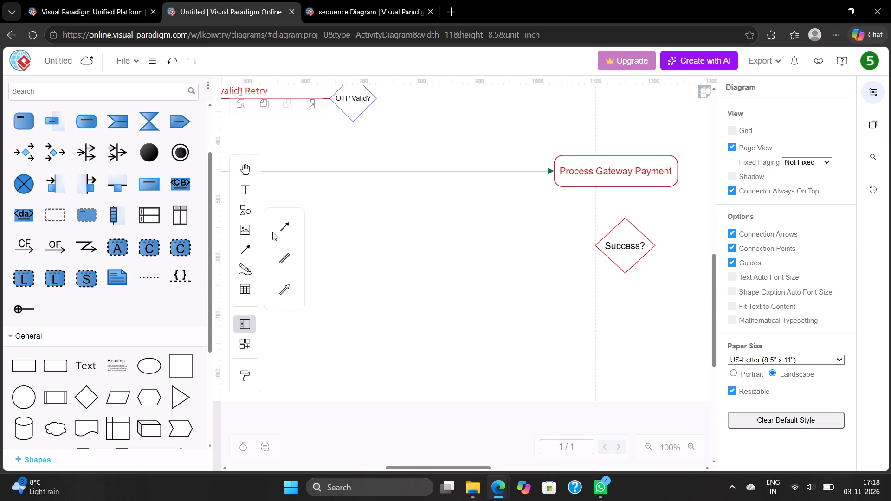
left_click(278, 230)
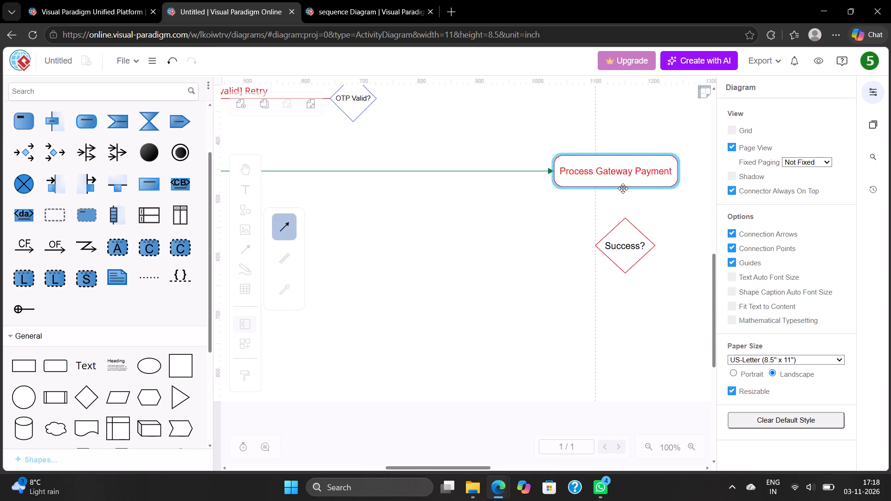
left_click_drag(624, 188, 627, 219)
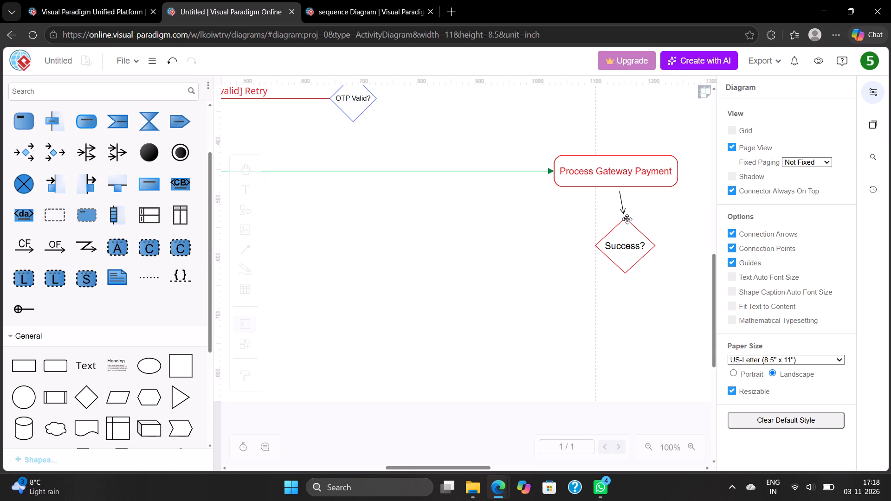
left_click_drag(627, 219, 628, 220)
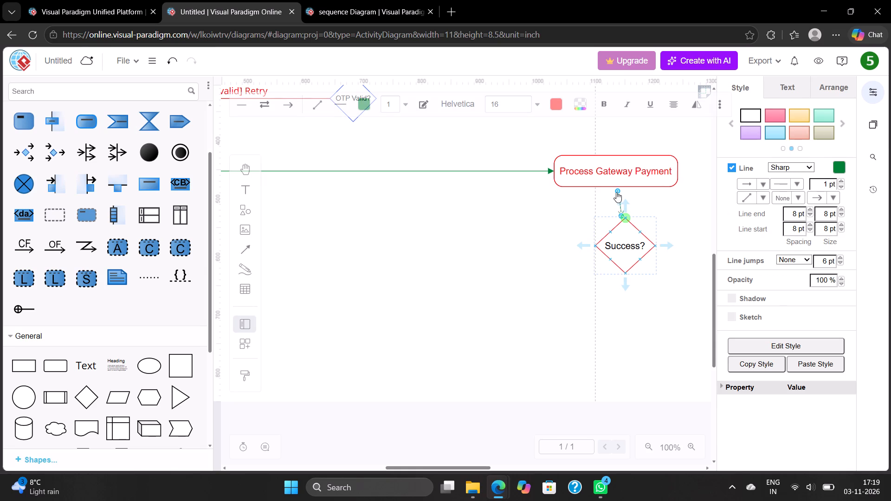
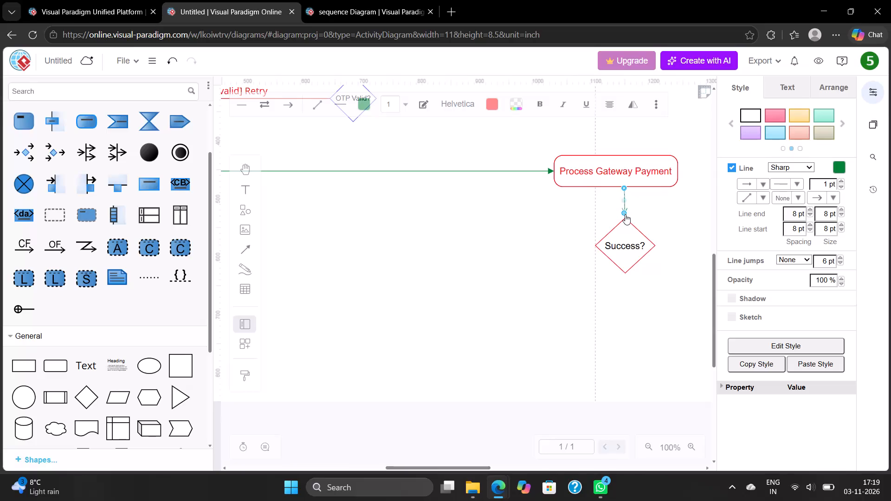
Attach the connector's ends to the bottom of Process Gateway Payment and the top of the Success? diamond, making it vertical.
left_click(625, 214)
left_click(625, 188)
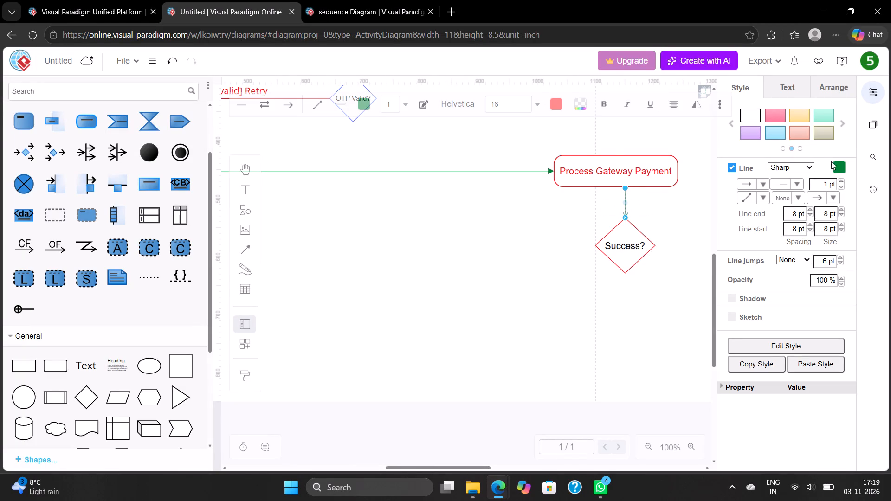
Give the connector from Process Gateway Payment to the Success? diamond a solid filled arrowhead.
left_click(835, 197)
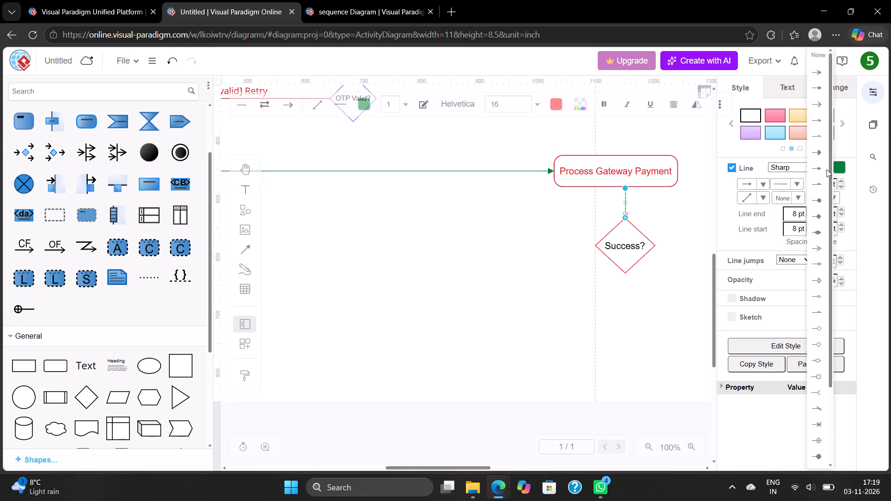
left_click(815, 153)
left_click(685, 225)
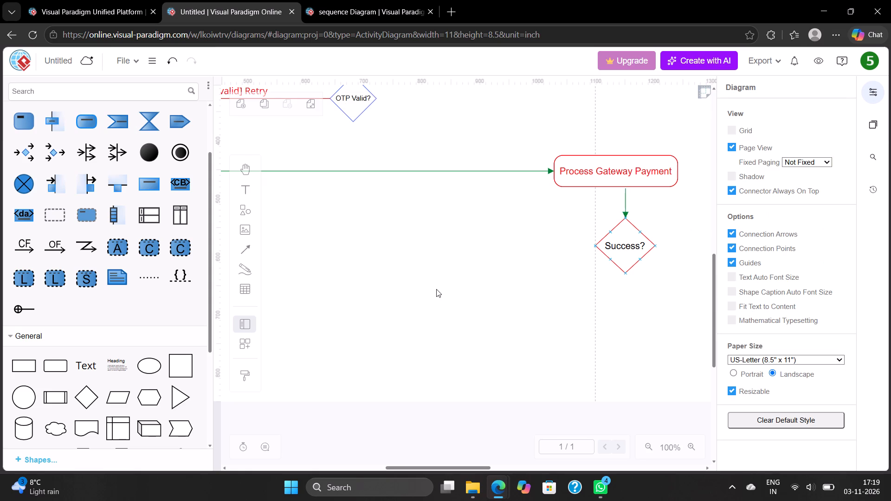
Draw an arrow connector from the left corner of the Success? diamond back to the Complete Profile & Apply activity.
scroll(371, 331, "right", 1)
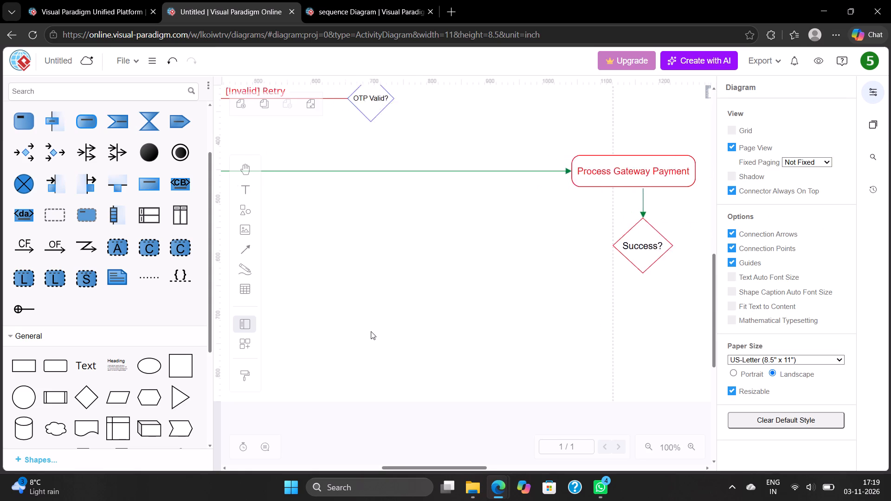
scroll(371, 331, "right", 1)
scroll(371, 331, "left", 1)
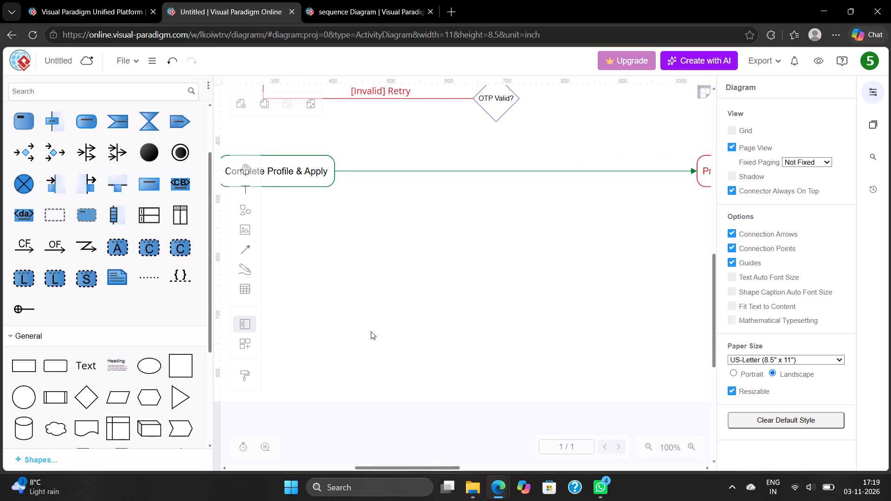
scroll(371, 331, "left", 1)
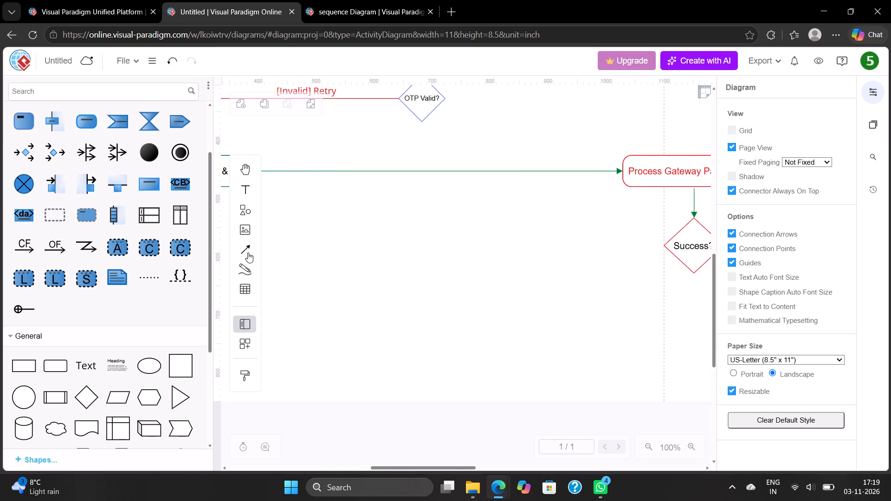
left_click(248, 253)
left_click(286, 226)
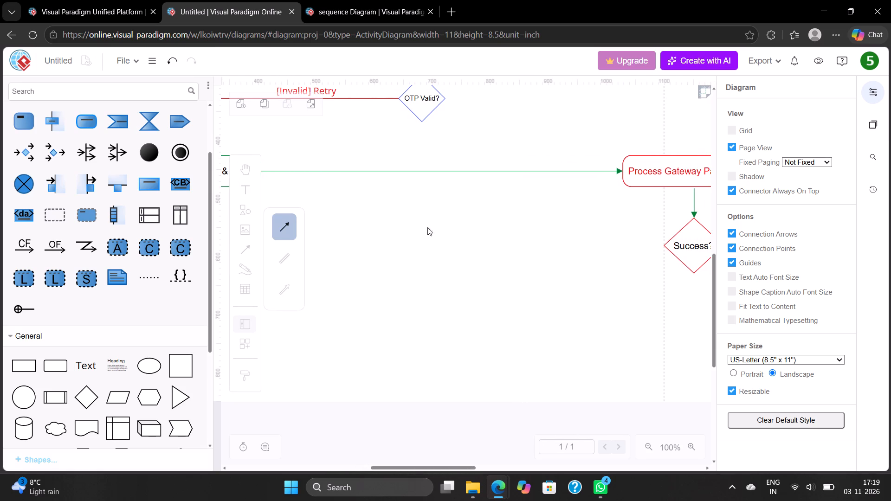
left_click_drag(665, 244, 268, 216)
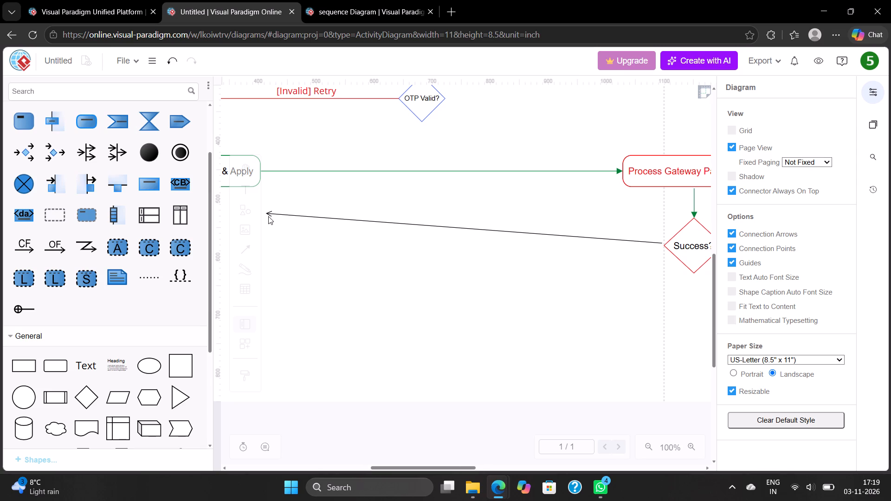
left_click_drag(268, 216, 243, 186)
Bend the return connector below Complete Profile & Apply and attach its arrow end to that activity's bottom edge.
scroll(469, 255, "right", 1)
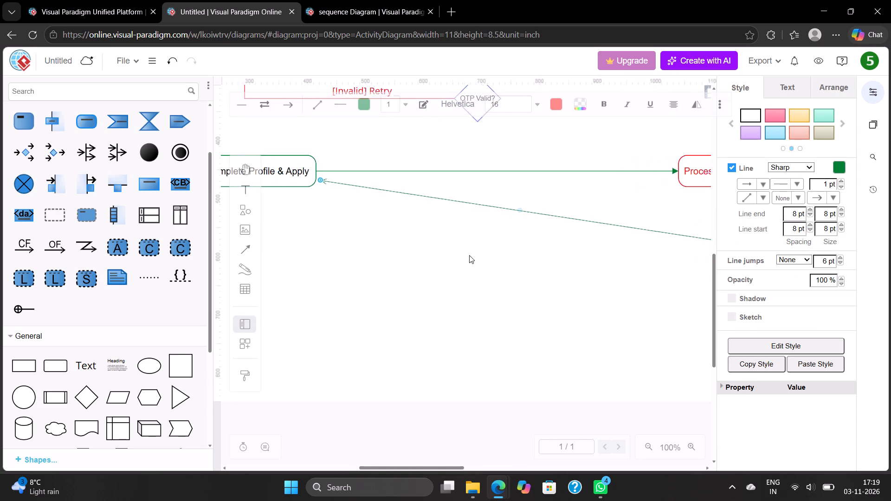
scroll(469, 255, "right", 1)
left_click_drag(532, 211, 502, 219)
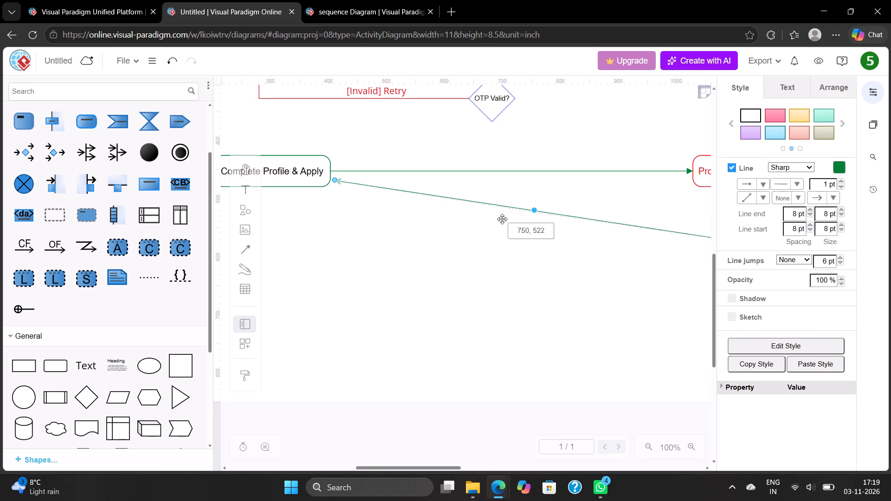
left_click_drag(502, 219, 230, 230)
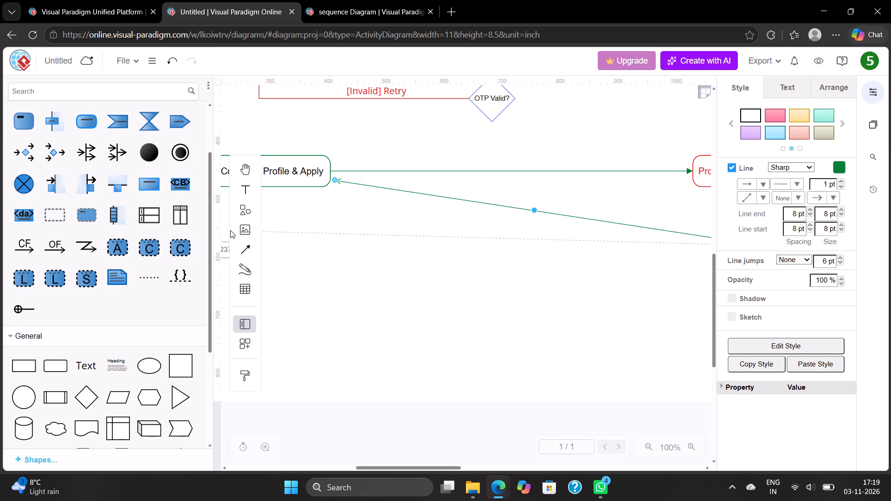
left_click_drag(230, 230, 269, 225)
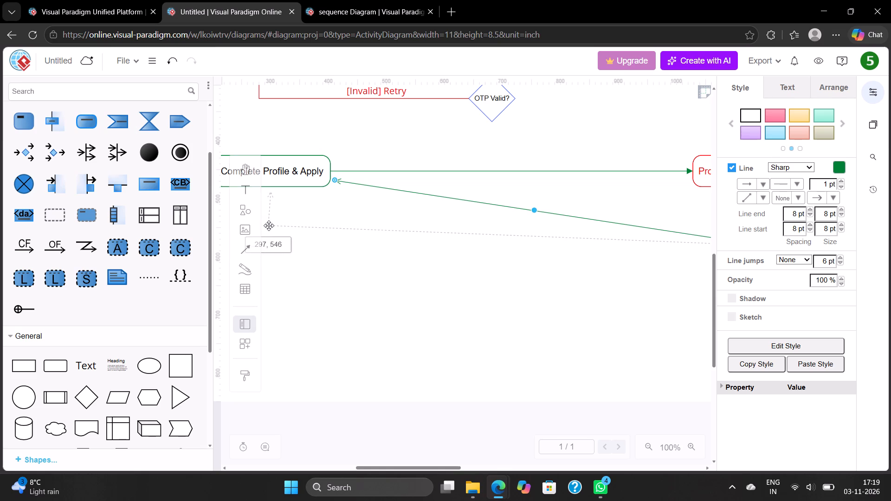
left_click_drag(269, 225, 271, 233)
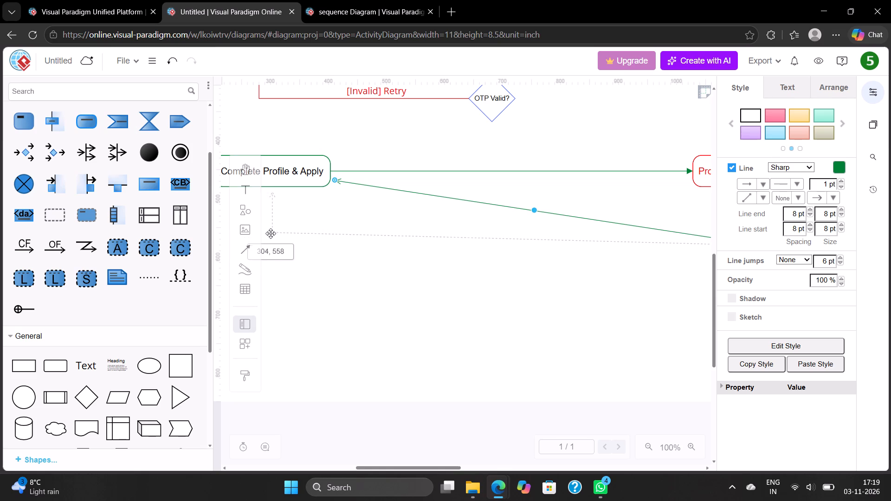
left_click_drag(271, 233, 271, 236)
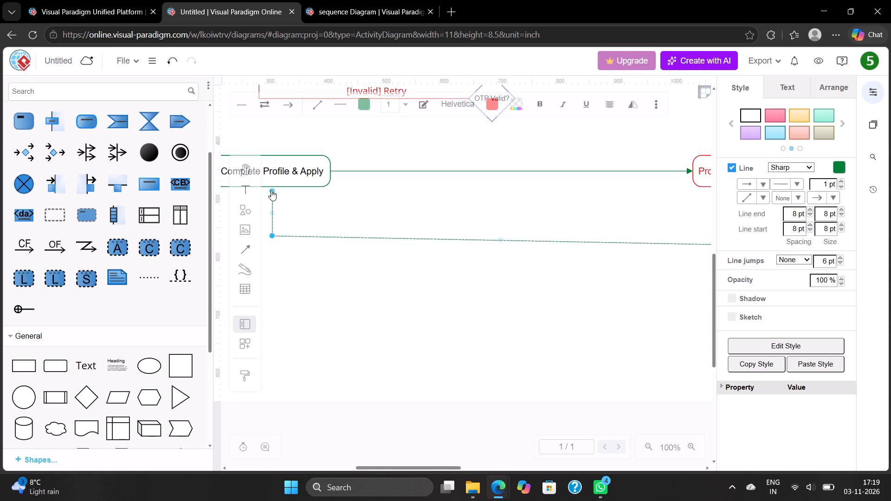
left_click(271, 190)
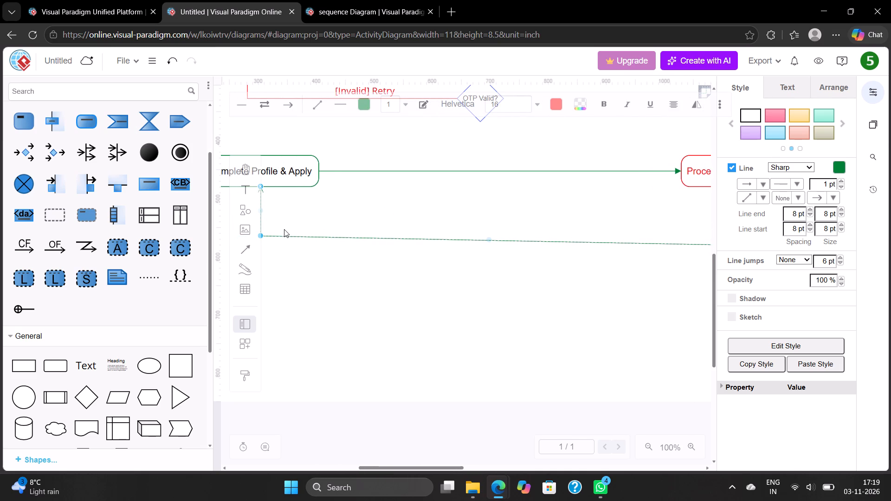
Lower the return connector's bend point to about (304, 579) so its long segment runs horizontally towards the diamond.
scroll(284, 229, "right", 1)
left_click_drag(266, 237, 265, 242)
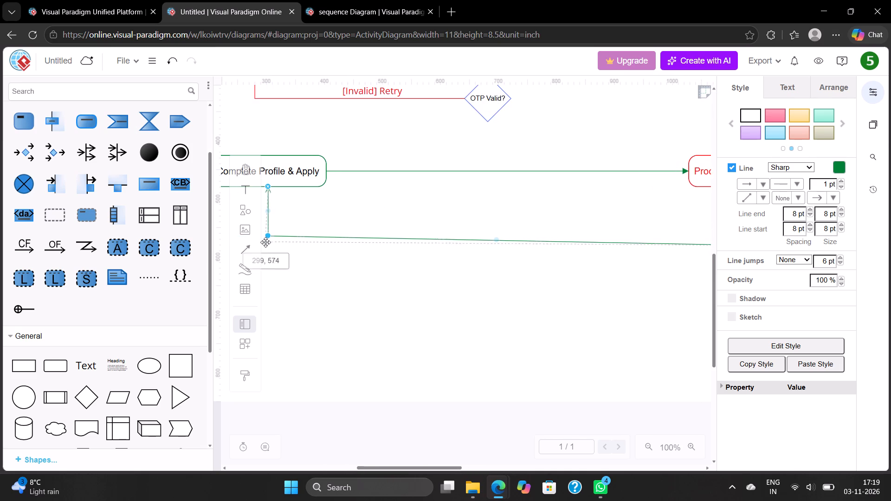
left_click_drag(265, 242, 271, 246)
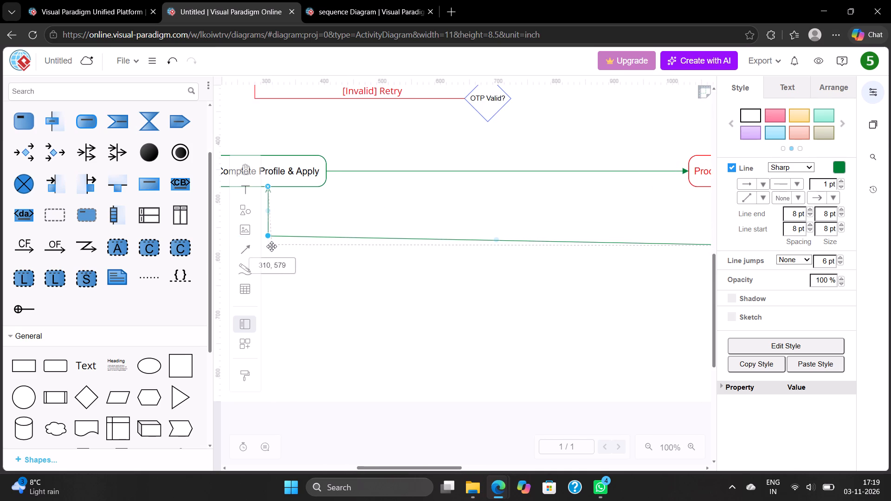
left_click_drag(271, 246, 268, 248)
left_click_drag(268, 248, 268, 247)
left_click(324, 225)
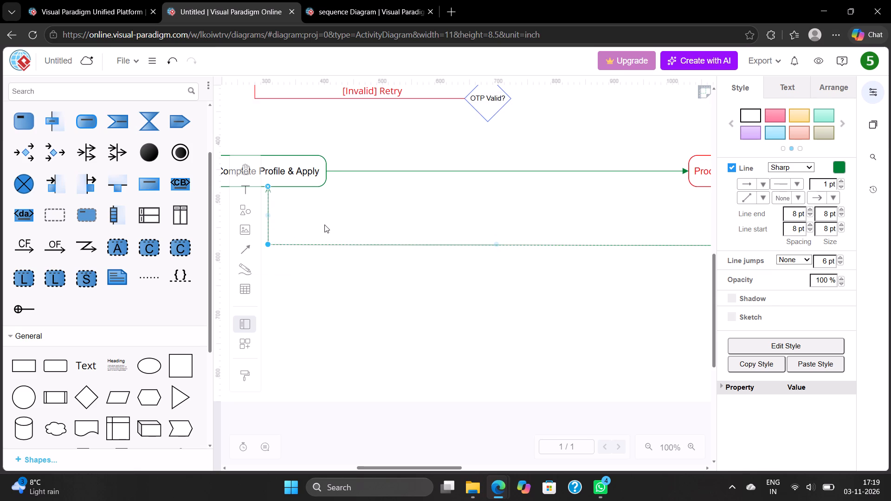
Attach the return connector's start to the left corner of the Success? diamond.
scroll(324, 225, "left", 1)
left_click(387, 247)
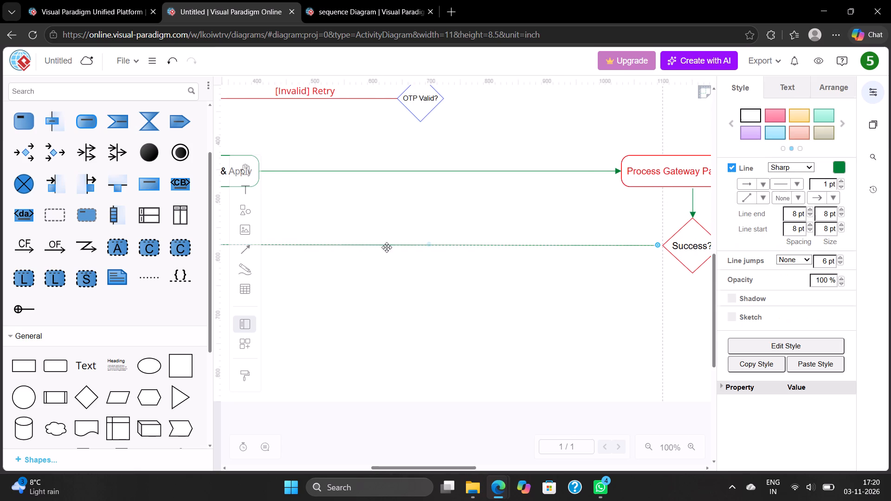
left_click_drag(658, 246, 653, 241)
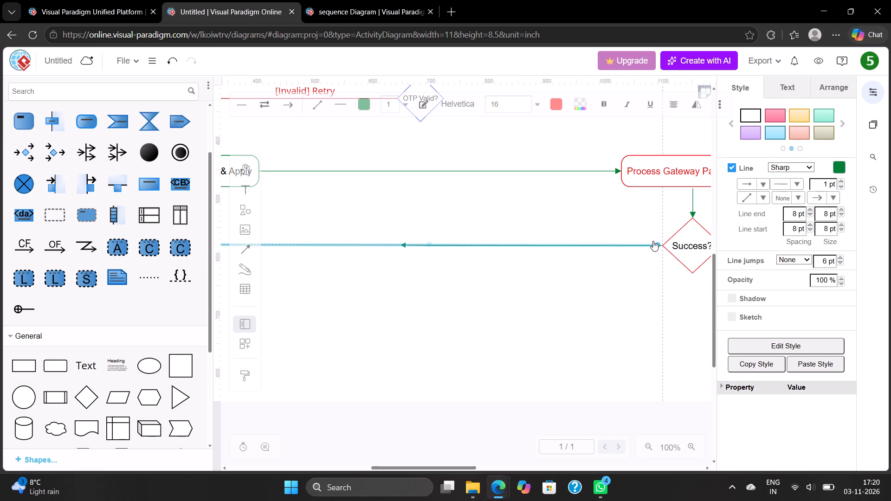
left_click_drag(653, 241, 652, 231)
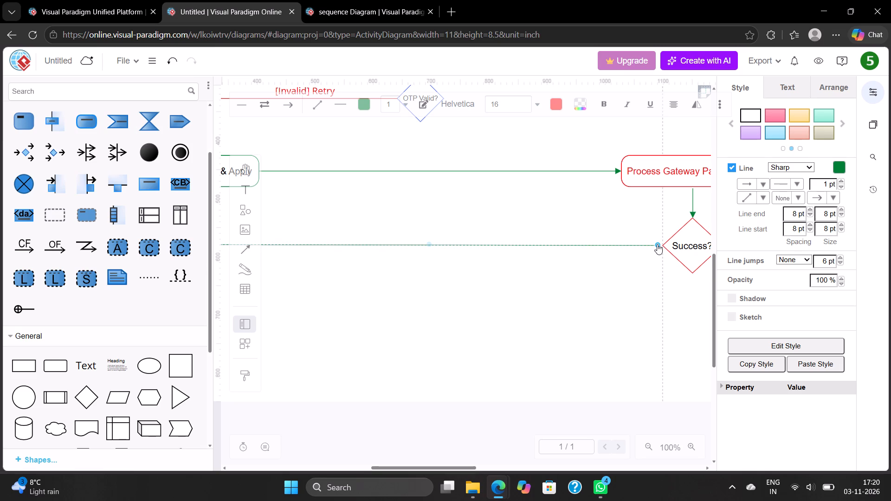
left_click_drag(657, 244, 662, 244)
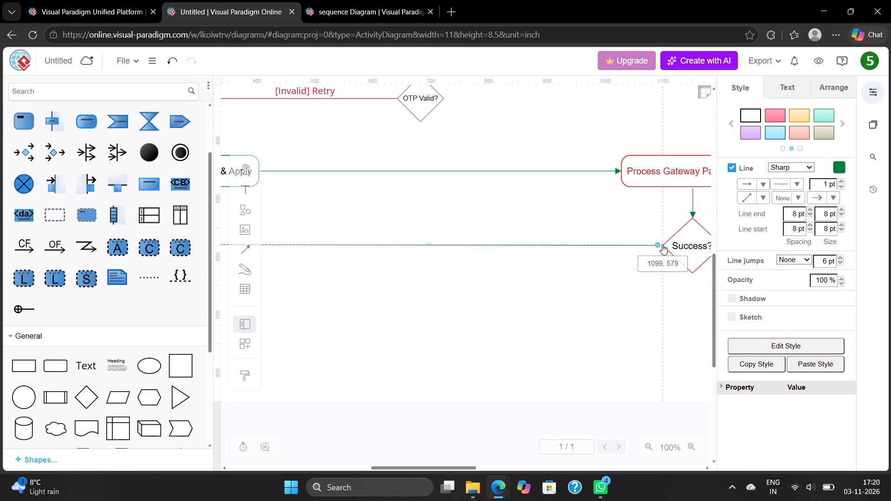
Set the return connector's line colour to red.
left_click(838, 169)
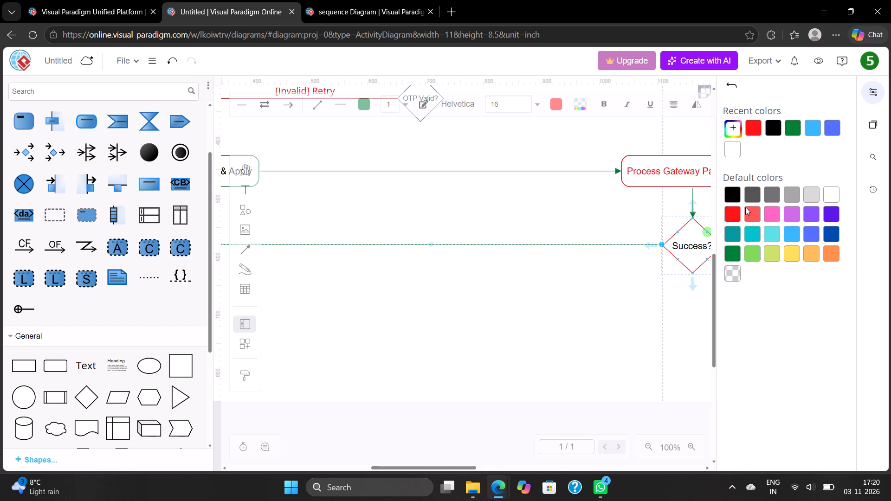
left_click(736, 208)
left_click(533, 215)
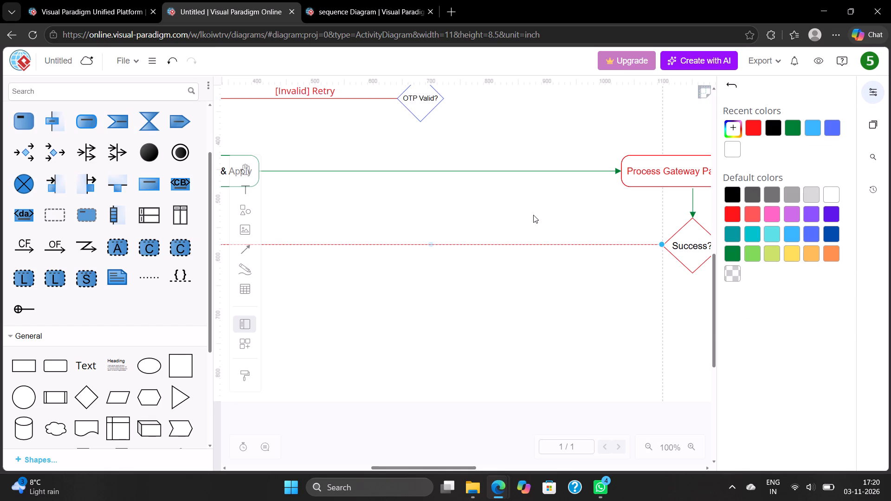
Add the text label "[Failed] Re-try Payment" over the middle of the red return connector.
double_click(435, 232)
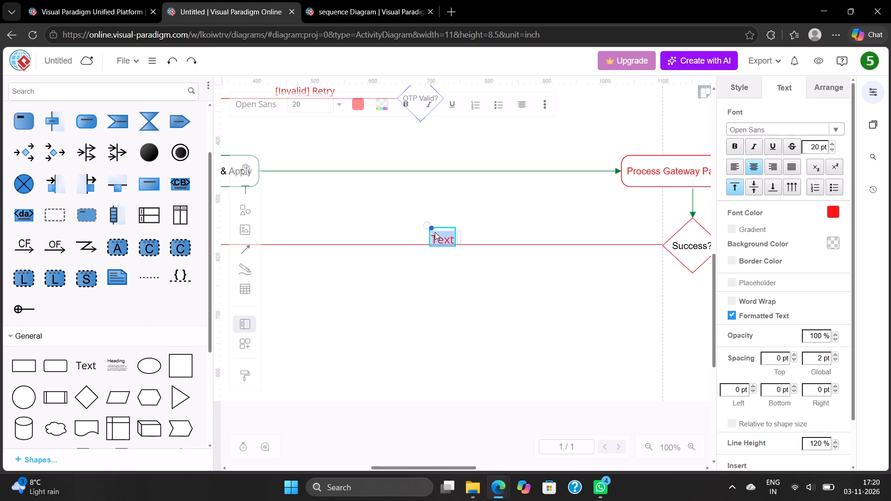
key("BackSpace")
type("[]")
key("Left")
type("Failed")
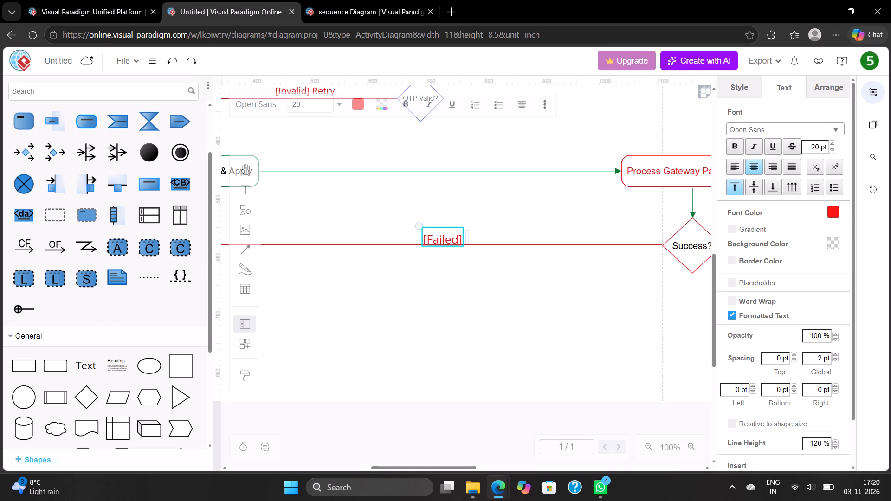
key("Right")
key("space")
type("Re")
key("minus")
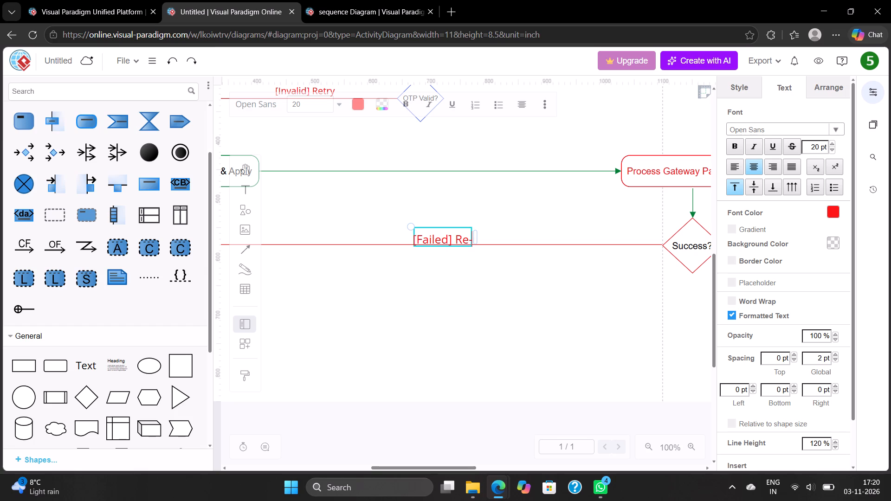
type("try")
key("space")
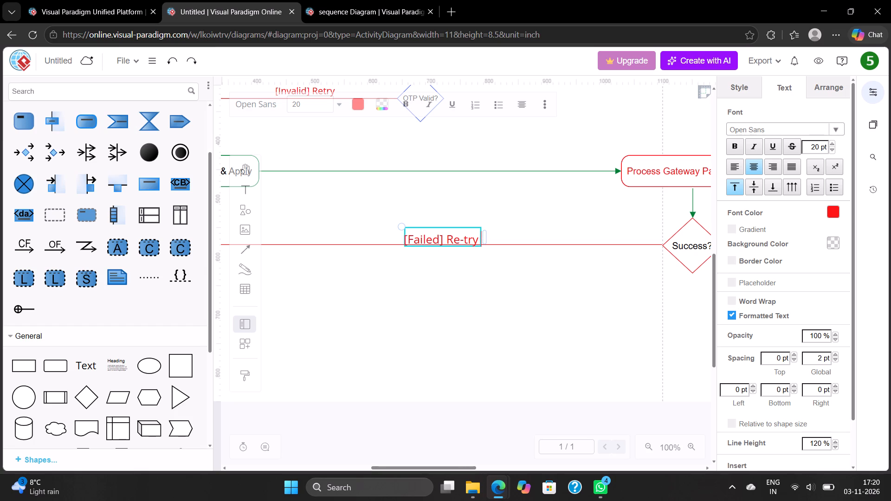
type("Payment")
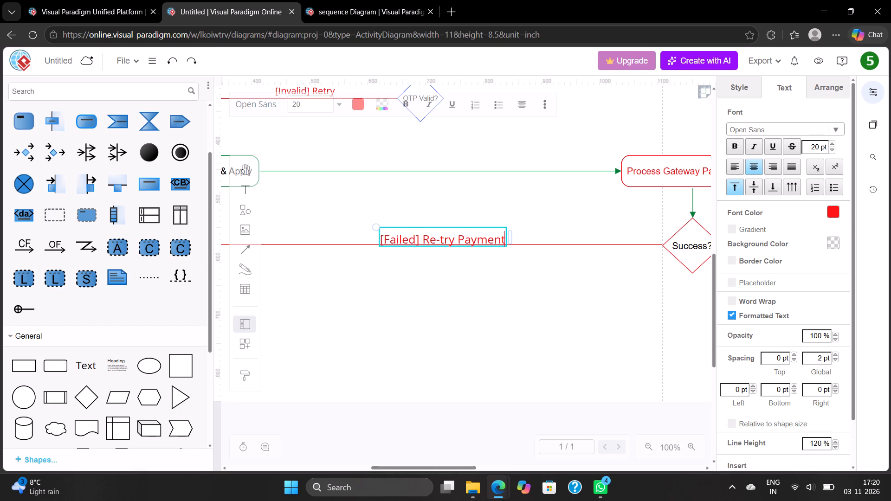
left_click(601, 213)
Reduce the font size of the "[Failed] Re-try Payment" label to 17 pt.
left_click(489, 235)
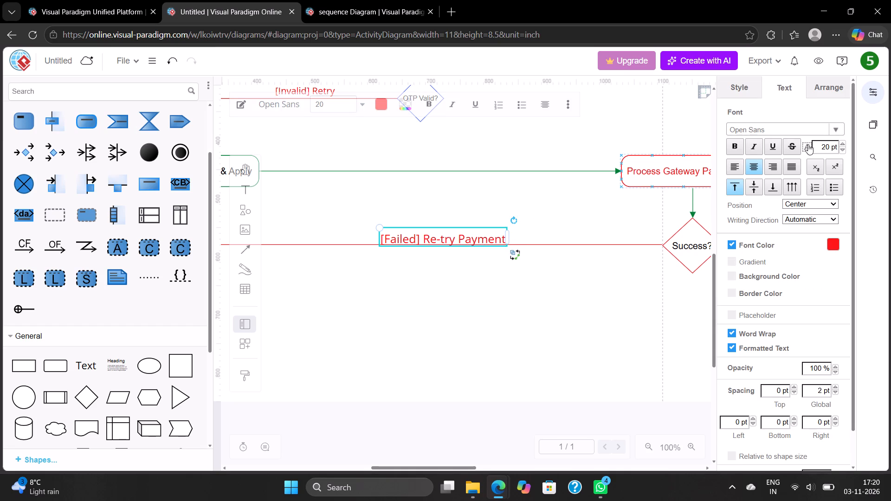
triple_click(842, 148)
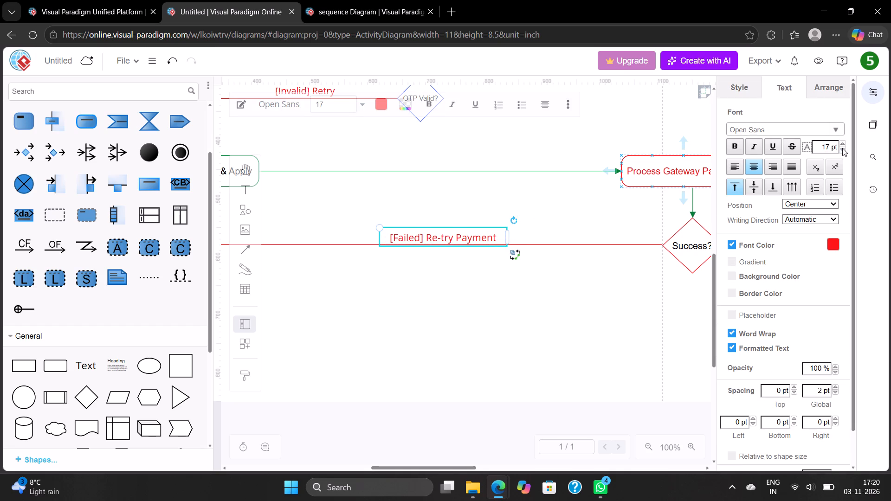
left_click(566, 224)
Add an Action shape in the empty area below the "[Failed] Re-try Payment" label, its left edge roughly aligned with the label's.
scroll(566, 224, "down", 1)
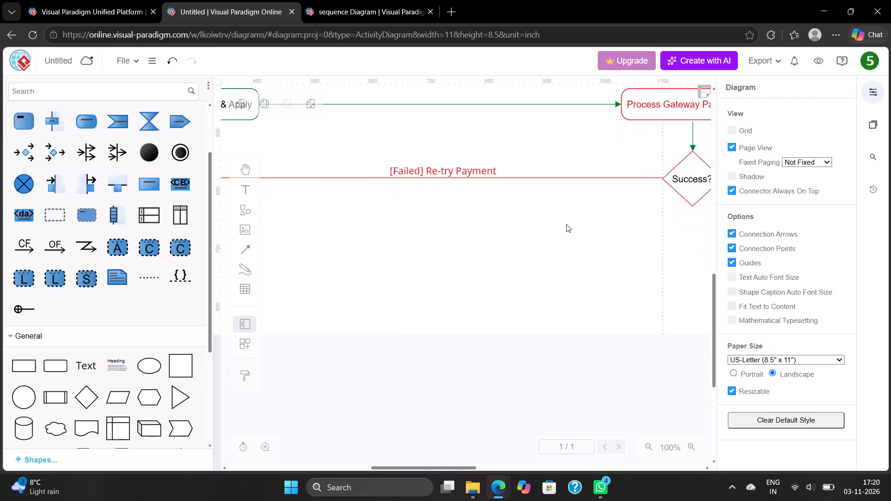
scroll(566, 224, "down", 1)
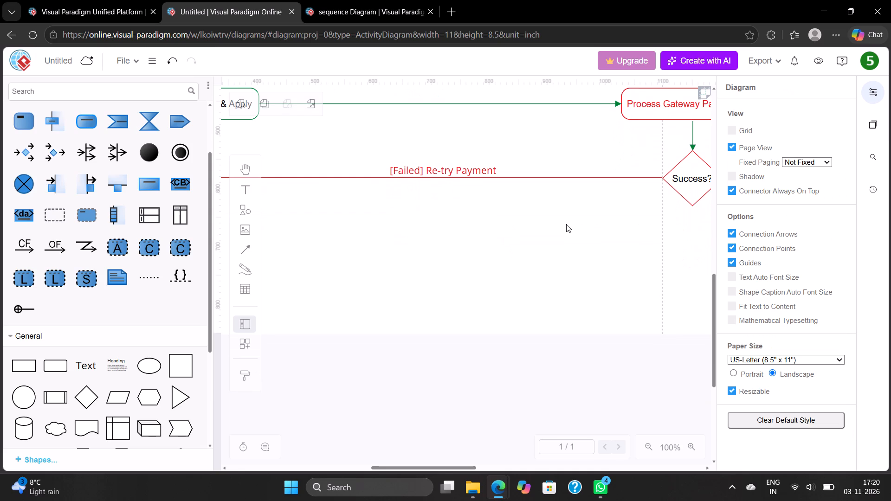
scroll(566, 224, "down", 1)
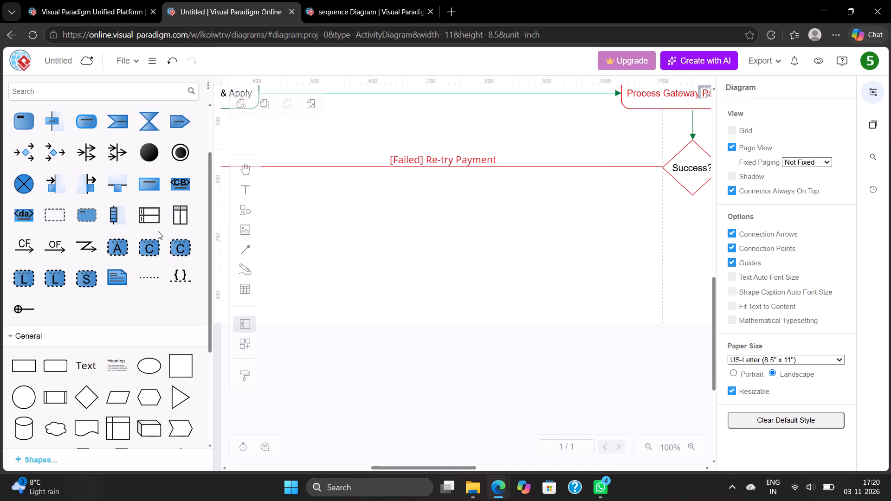
left_click(81, 125)
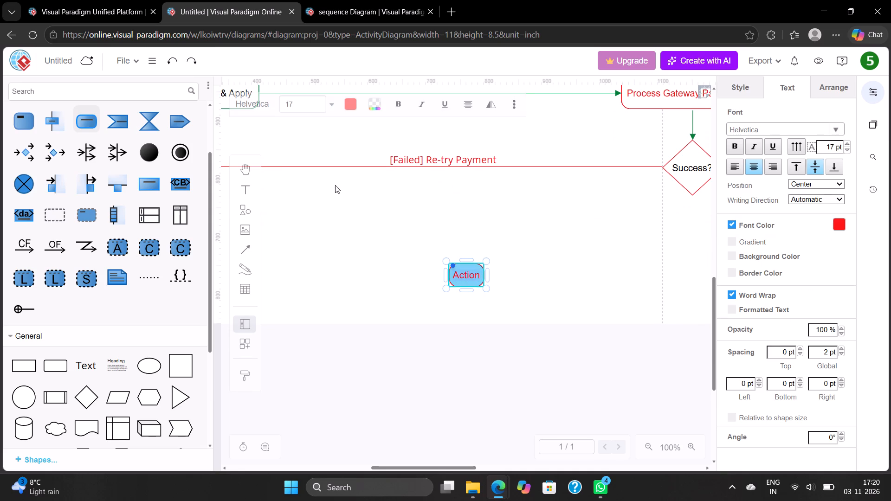
left_click(464, 271)
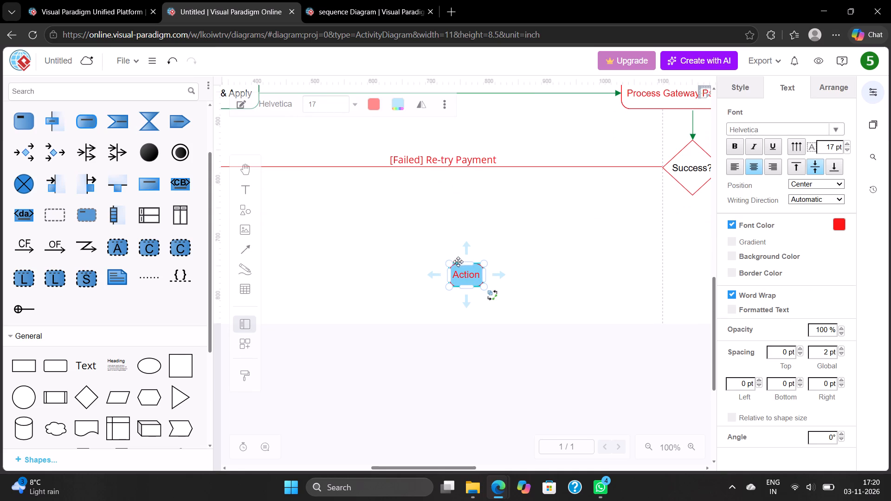
left_click_drag(464, 269, 445, 247)
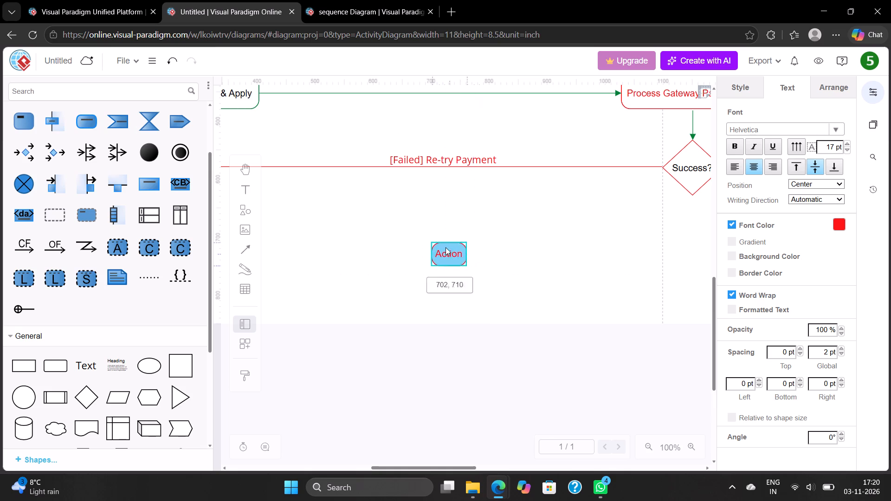
left_click_drag(445, 247, 445, 247)
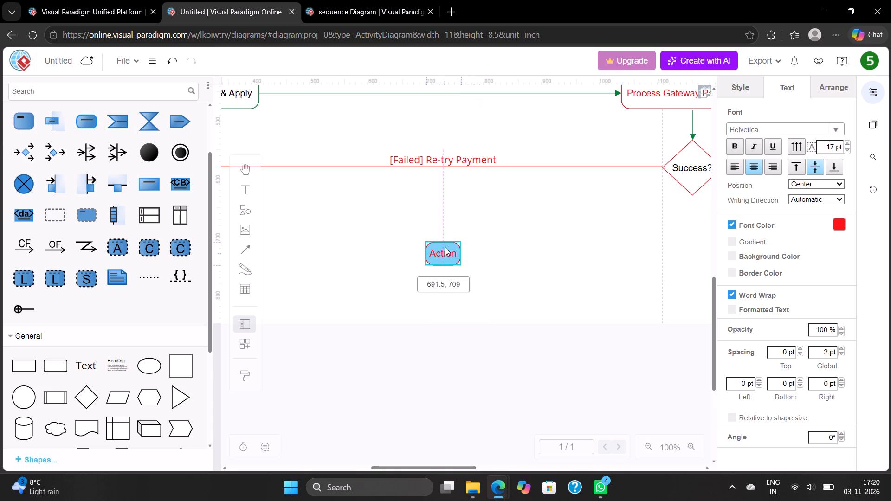
left_click_drag(445, 247, 424, 249)
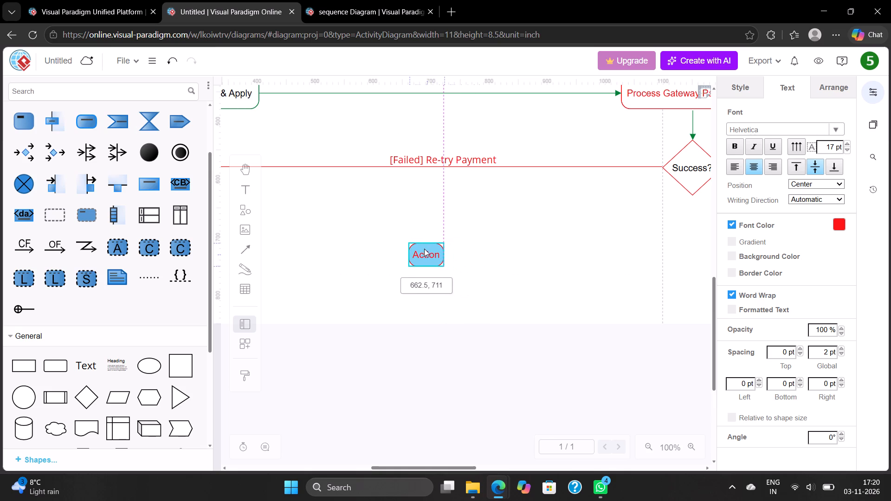
left_click_drag(424, 249, 392, 247)
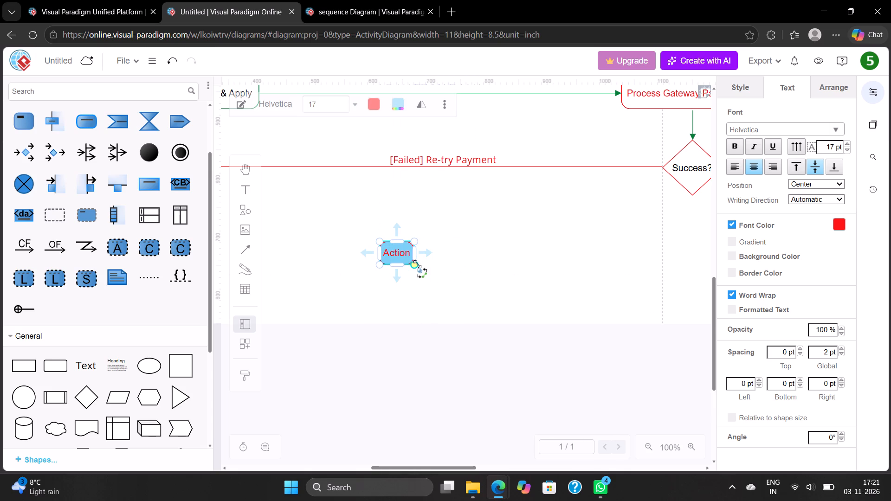
Enlarge the new Action shape to about 245 x 54.
left_click_drag(413, 265, 517, 273)
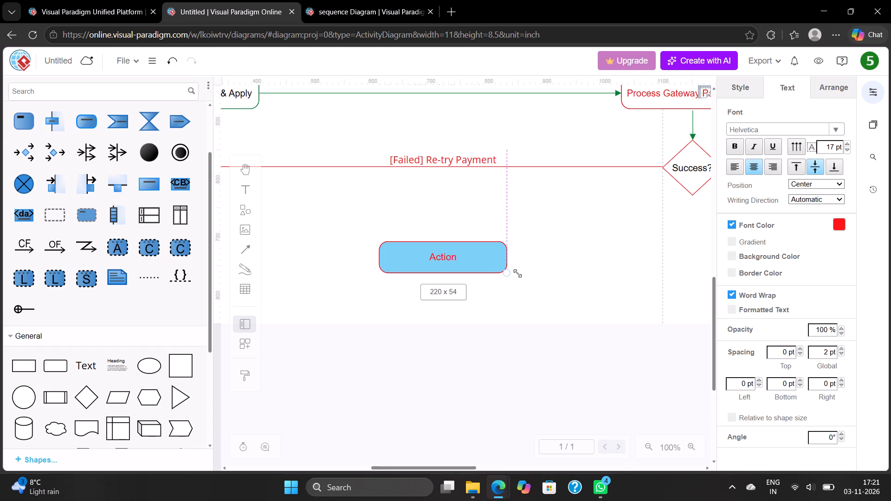
left_click_drag(517, 273, 519, 273)
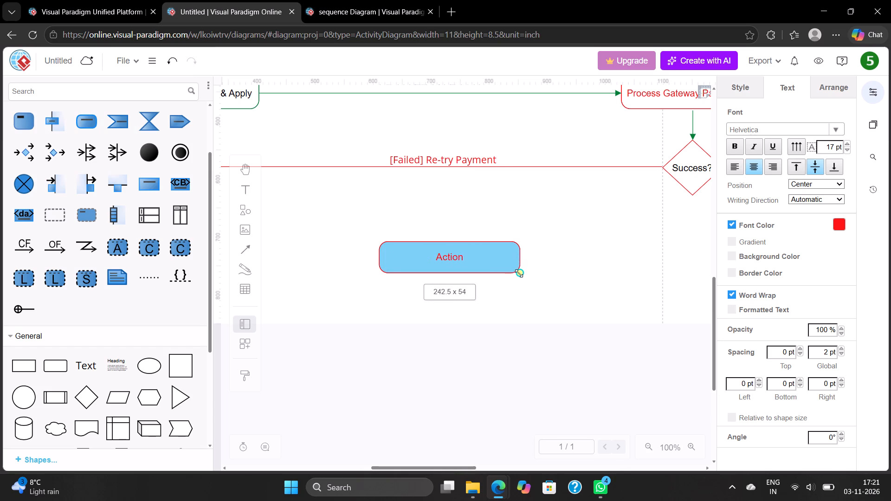
left_click_drag(519, 273, 521, 273)
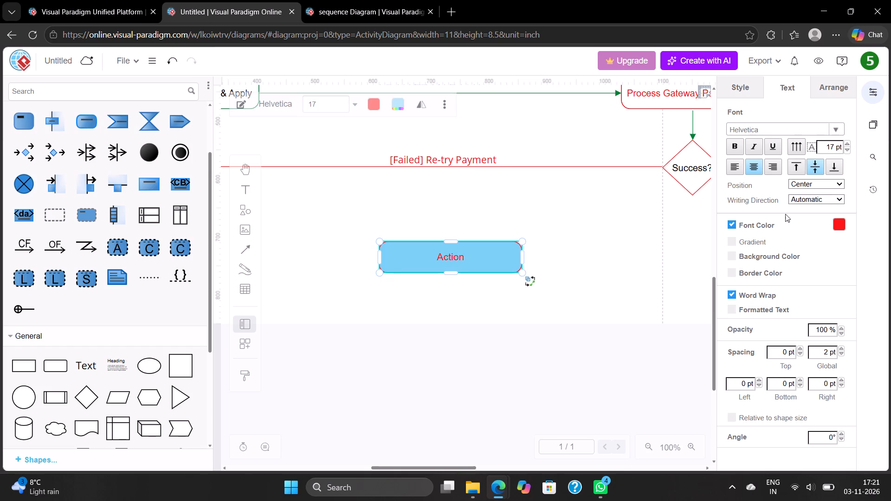
Apply the preset style with white fill and black outline to the new Action shape.
left_click(737, 90)
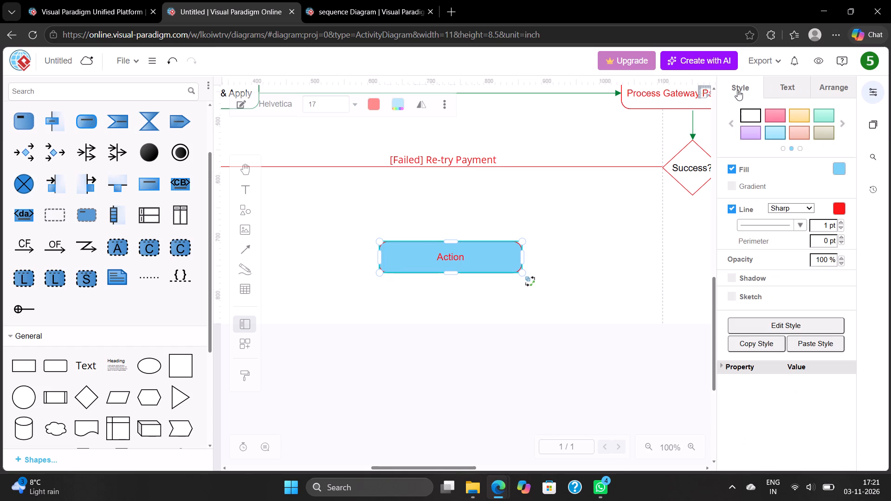
left_click(750, 111)
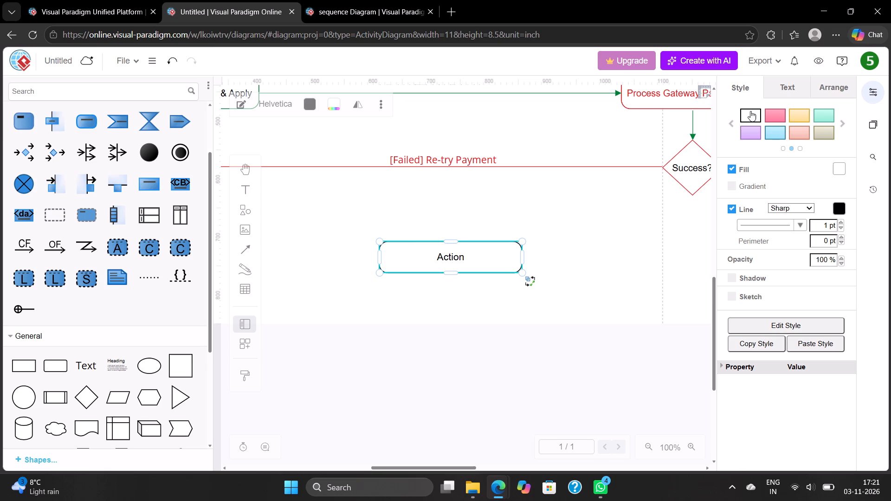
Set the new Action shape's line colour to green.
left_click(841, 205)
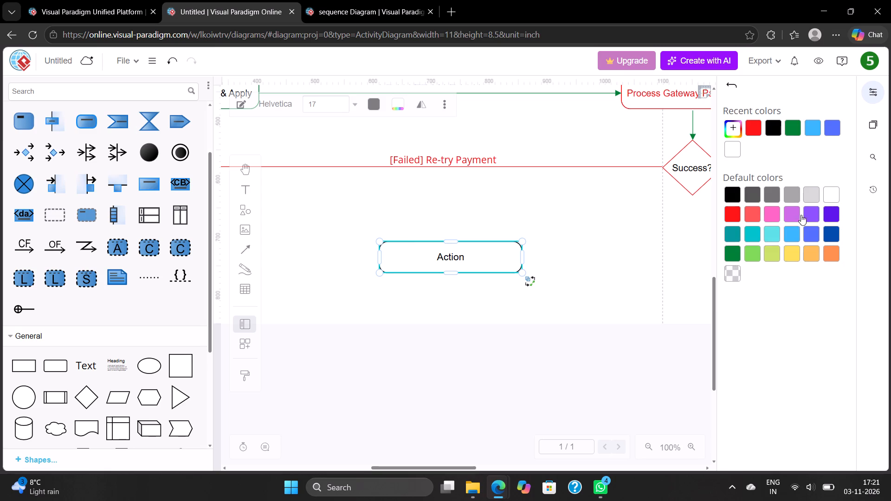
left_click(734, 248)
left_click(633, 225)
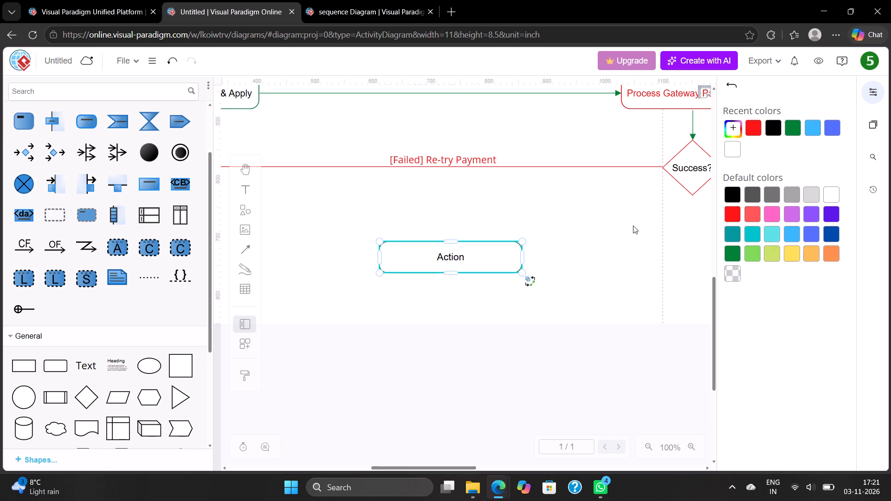
Rename the new Action shape as "Finalize Application & Log".
double_click(464, 259)
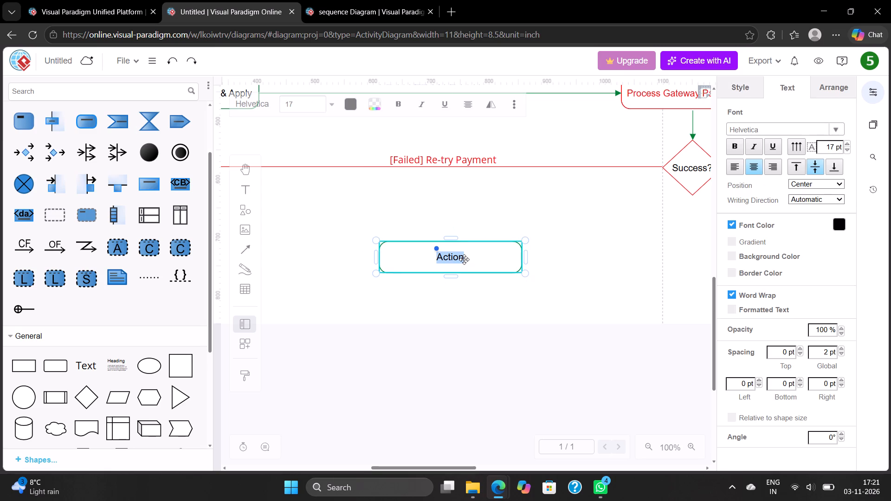
key("BackSpace")
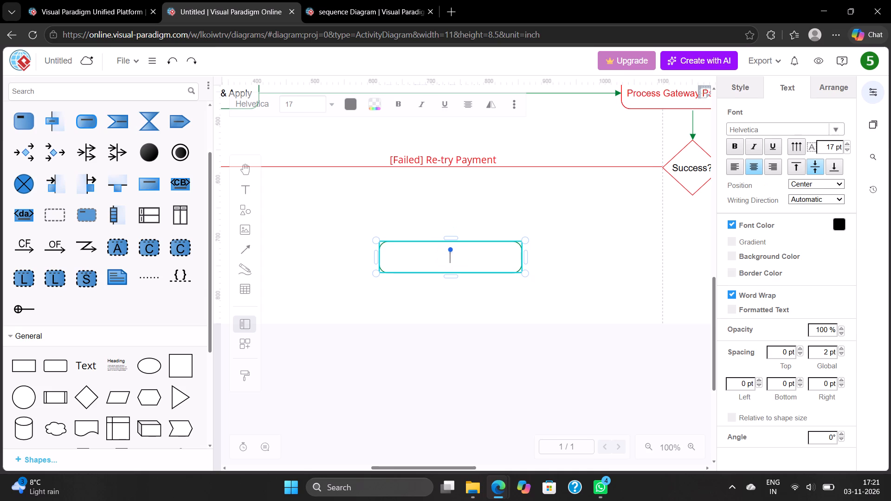
type("Fil")
key("n")
key("BackSpace")
key("BackSpace")
type("nalis")
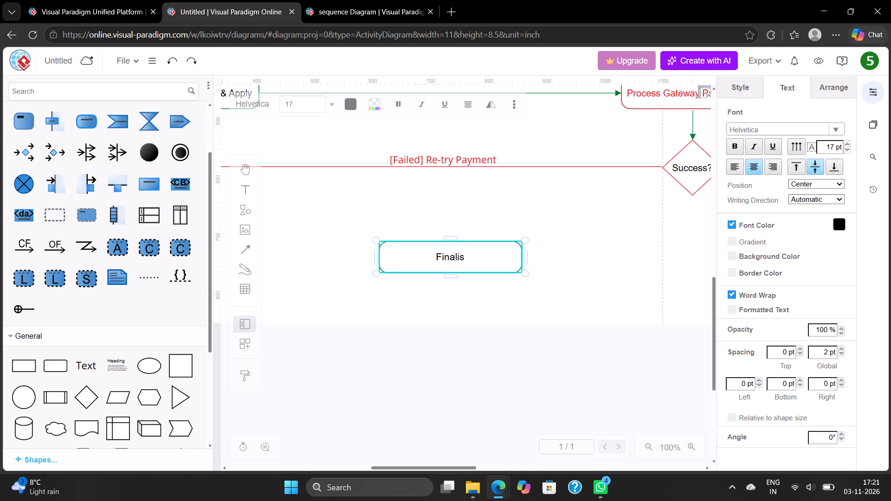
key("BackSpace")
type("ze")
key("space")
type("Appl")
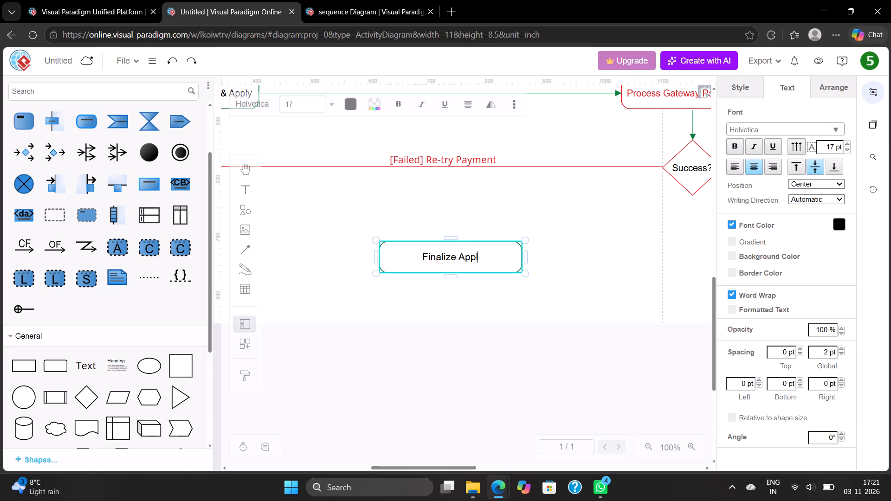
type("ication")
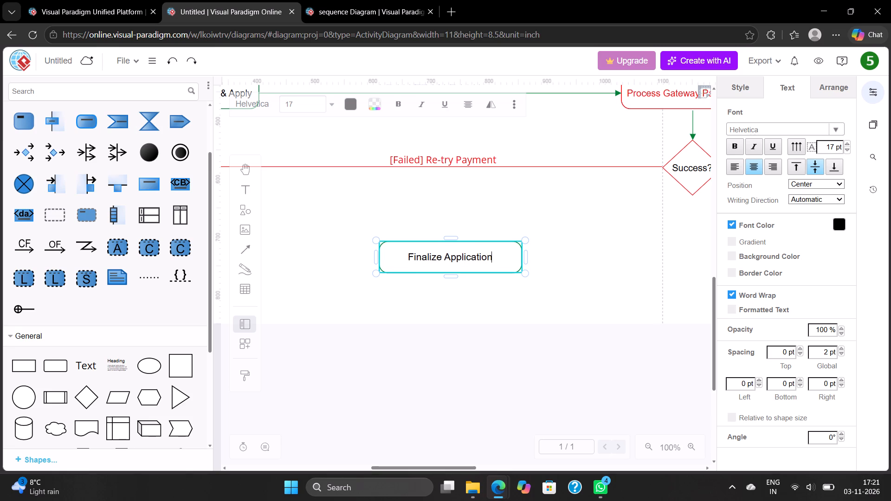
key("space")
type("& Log")
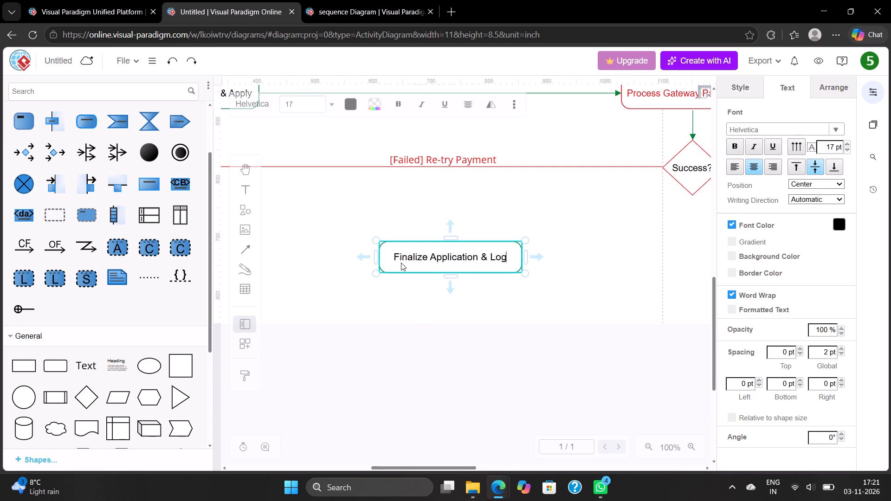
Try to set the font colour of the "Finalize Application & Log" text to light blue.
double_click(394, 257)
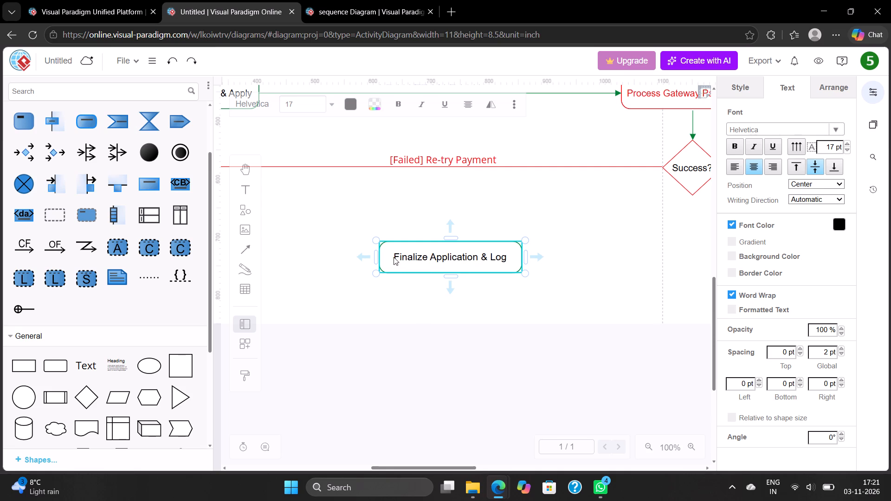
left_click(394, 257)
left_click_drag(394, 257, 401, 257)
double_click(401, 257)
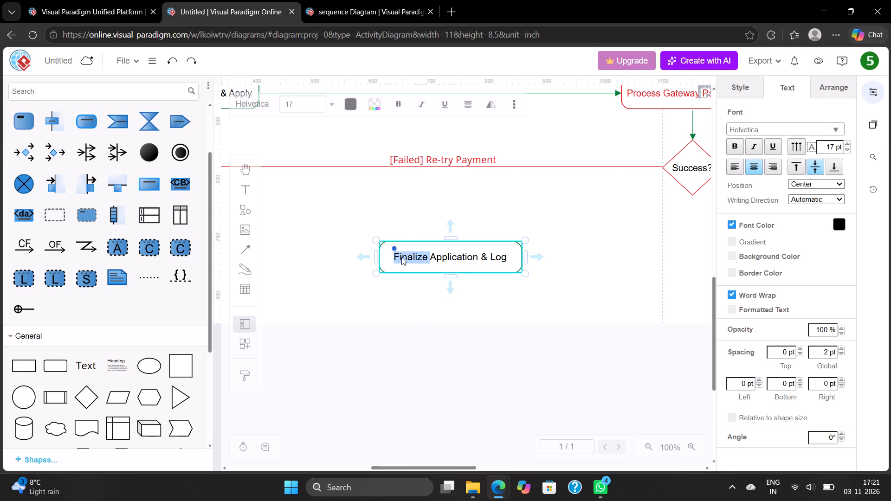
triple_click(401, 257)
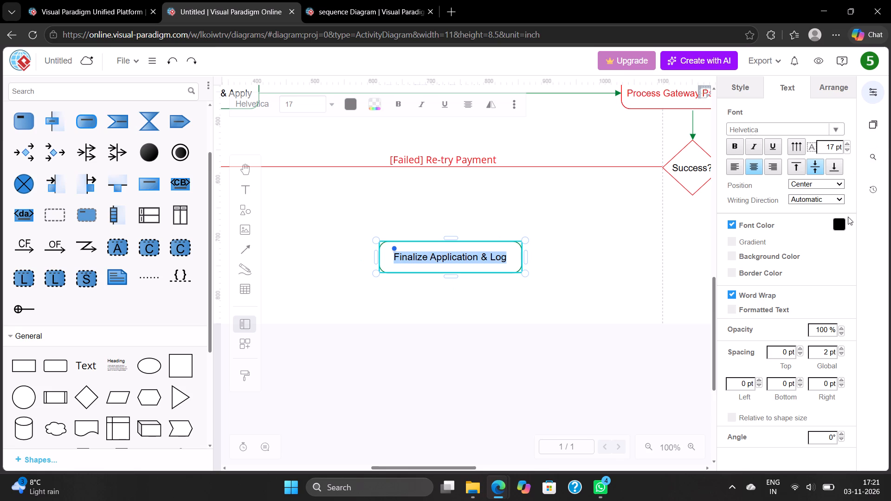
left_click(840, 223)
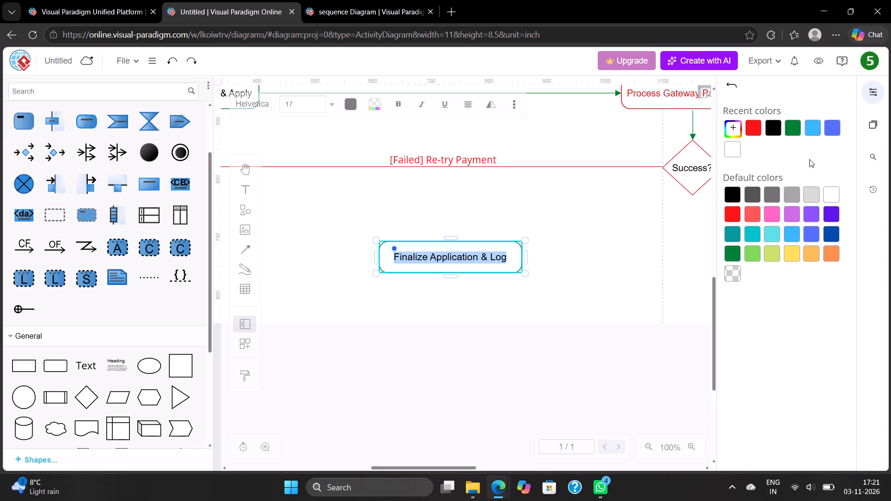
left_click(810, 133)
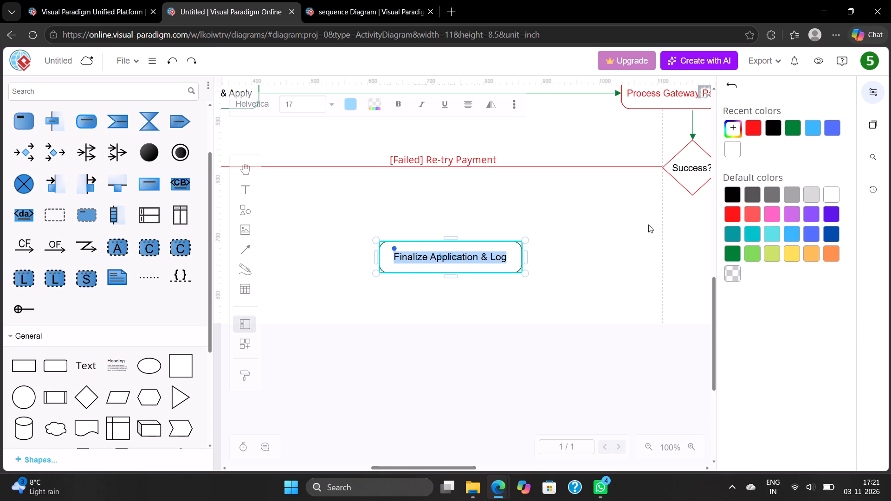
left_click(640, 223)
Set the line colour of the "Finalize Application & Log" action to turquoise.
left_click(517, 246)
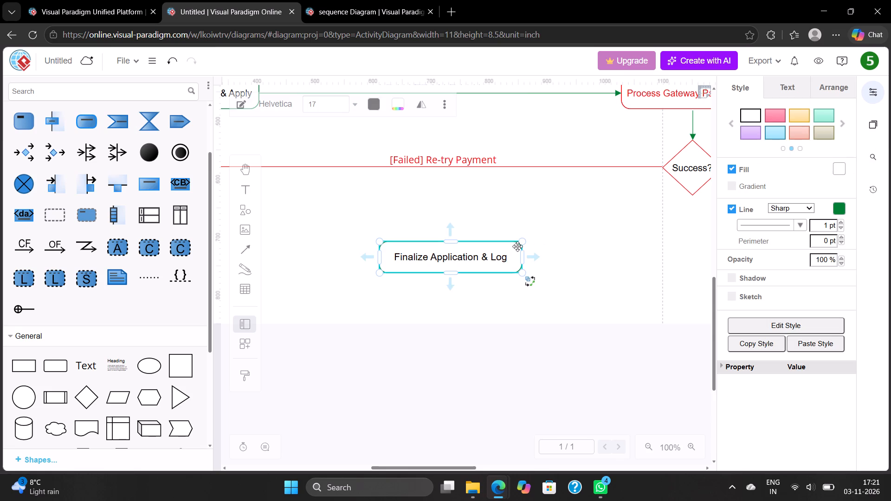
left_click(839, 206)
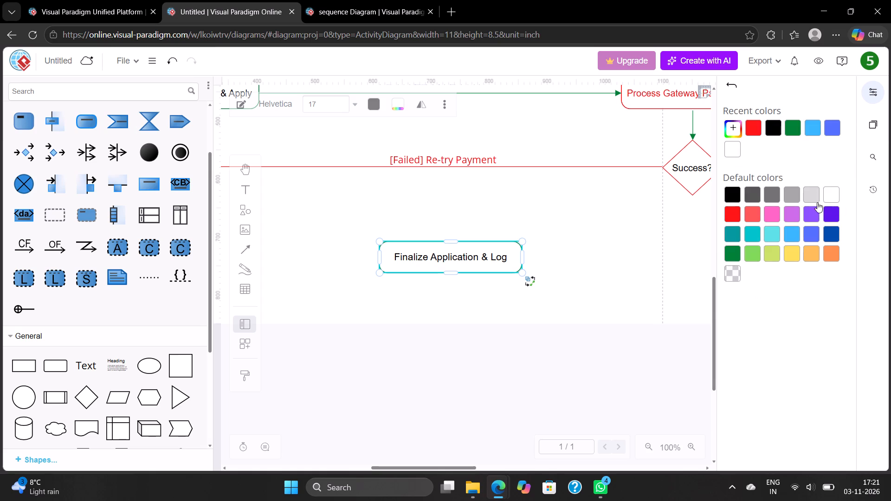
left_click(749, 229)
left_click(595, 226)
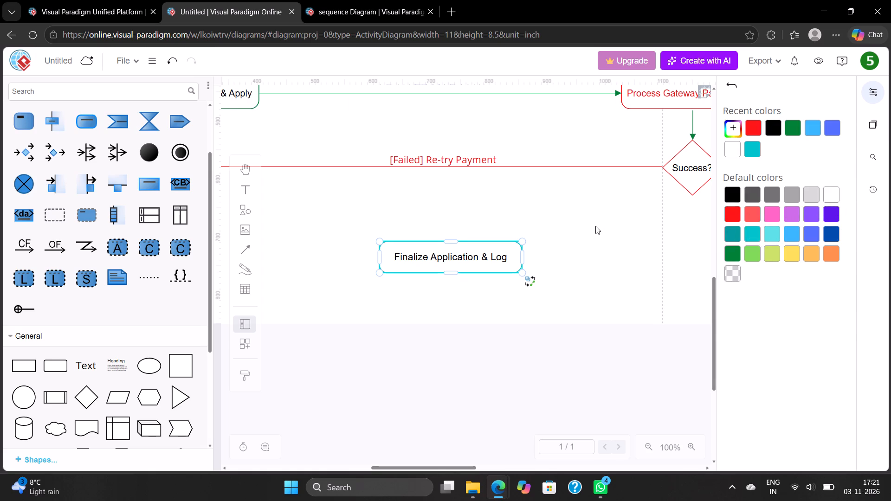
scroll(595, 226, "left", 1)
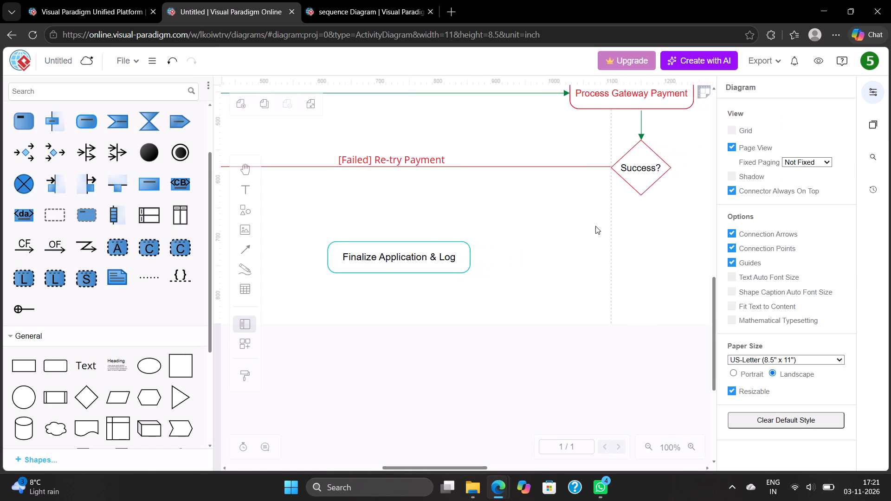
scroll(595, 226, "left", 1)
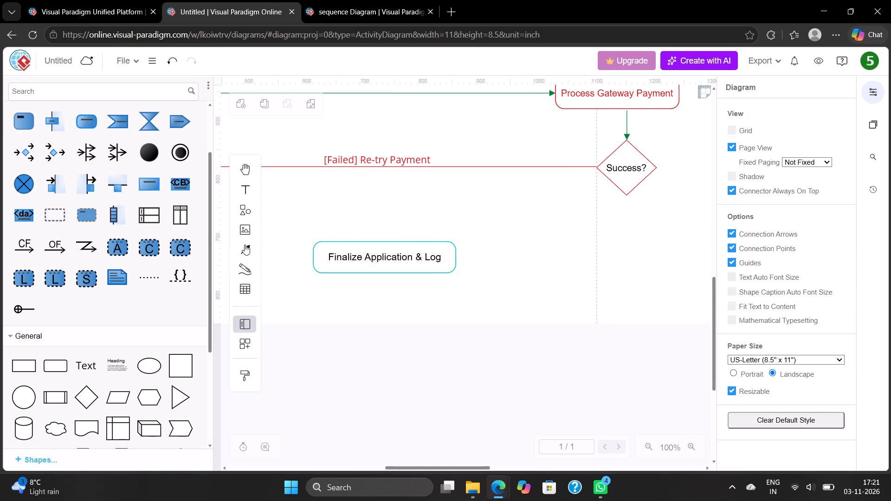
Draw an arrow connector from the bottom corner of the "Success?" decision towards the "Finalize Application & Log" action.
left_click(245, 244)
left_click(287, 224)
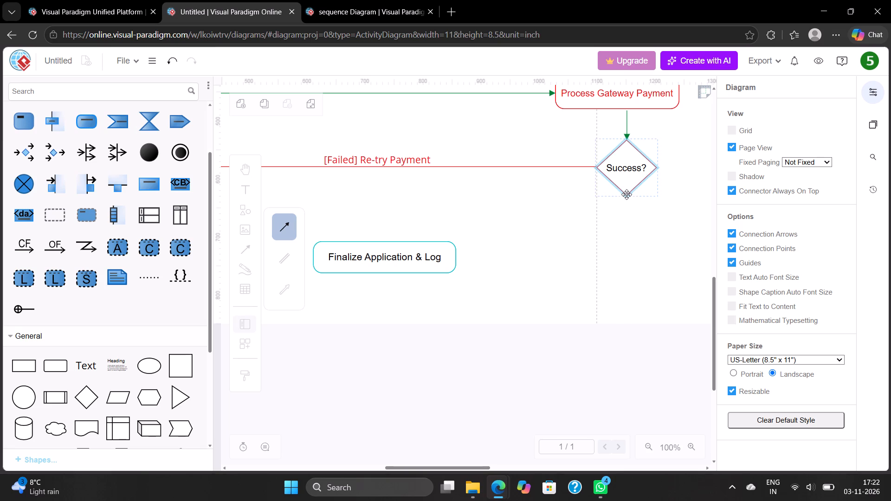
left_click_drag(626, 194, 471, 274)
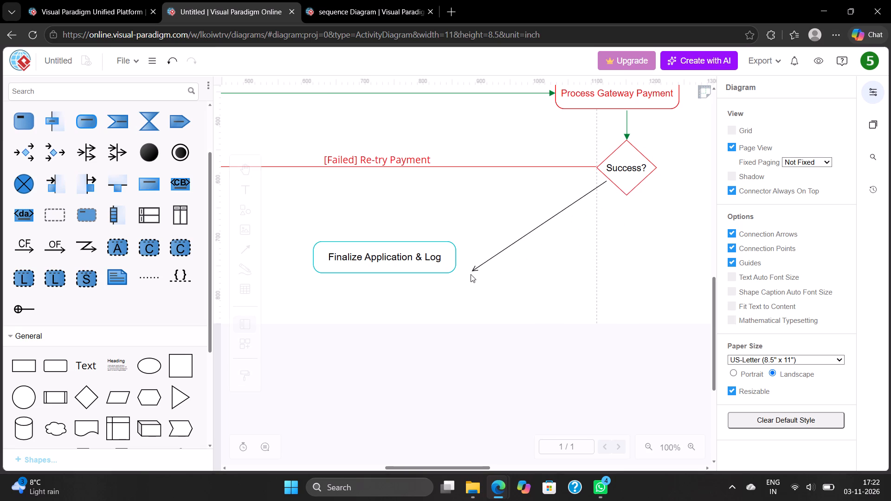
left_click_drag(471, 274, 459, 257)
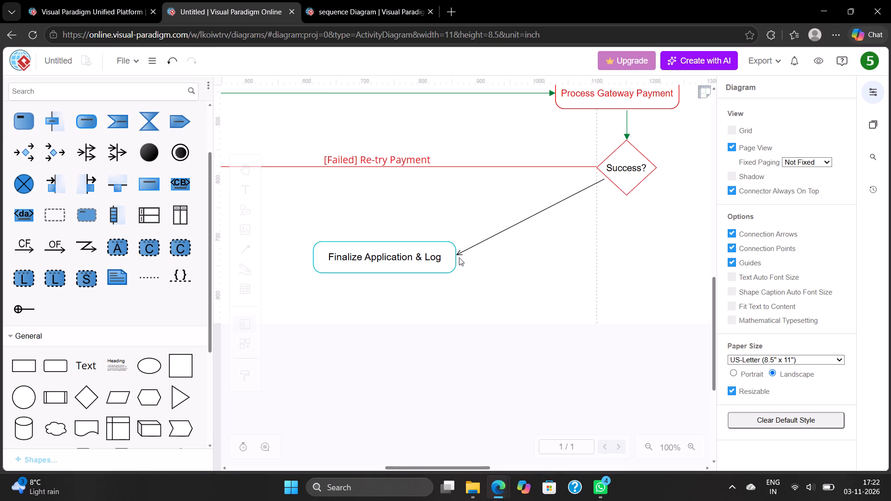
left_click_drag(459, 257, 458, 257)
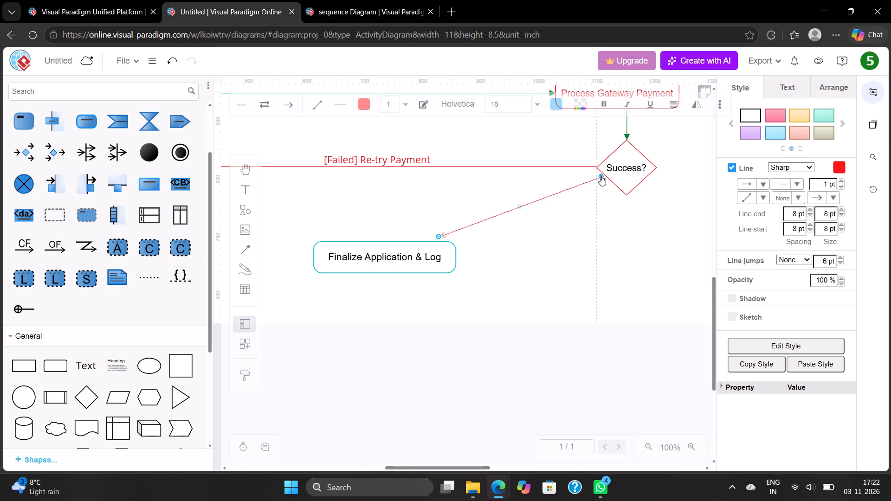
left_click_drag(600, 175, 625, 197)
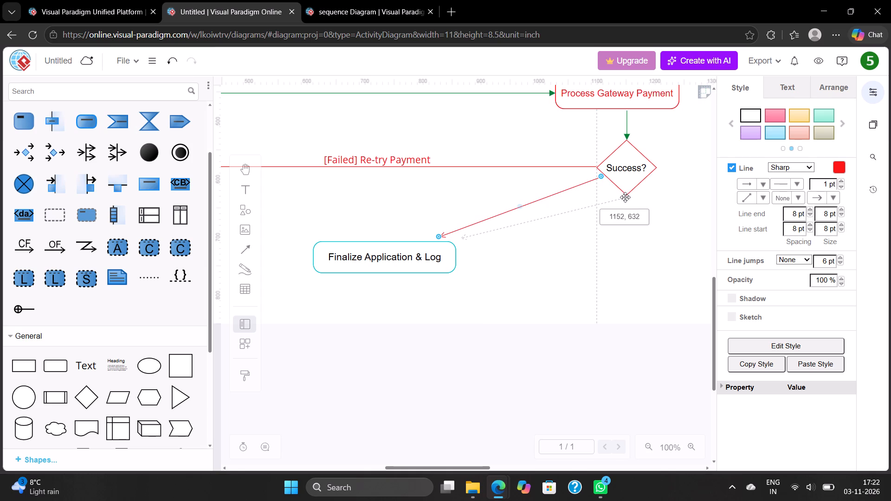
left_click_drag(625, 197, 627, 195)
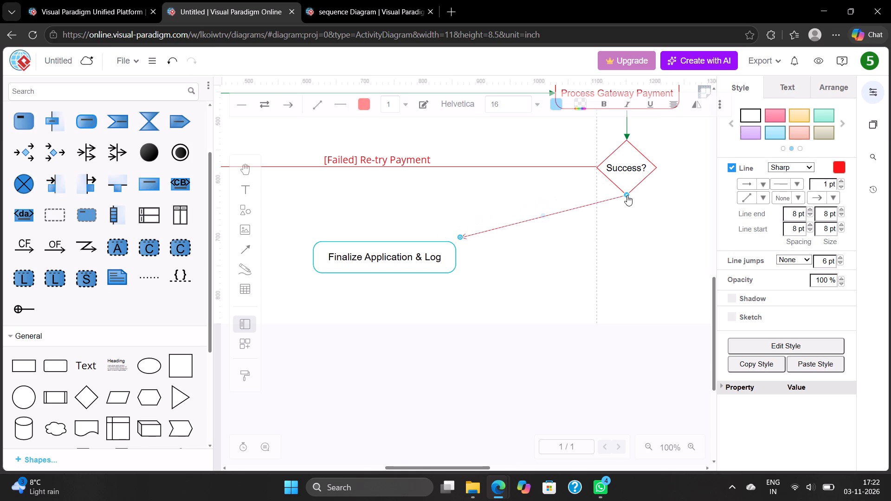
Bend the connector into a right angle below "Success?" and attach its arrow end to the right edge of "Finalize Application & Log".
left_click_drag(544, 216, 561, 222)
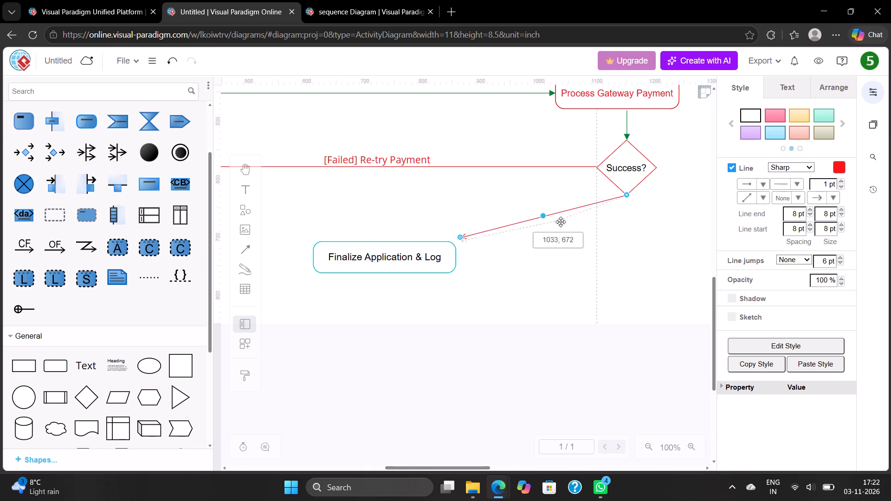
left_click_drag(561, 222, 633, 245)
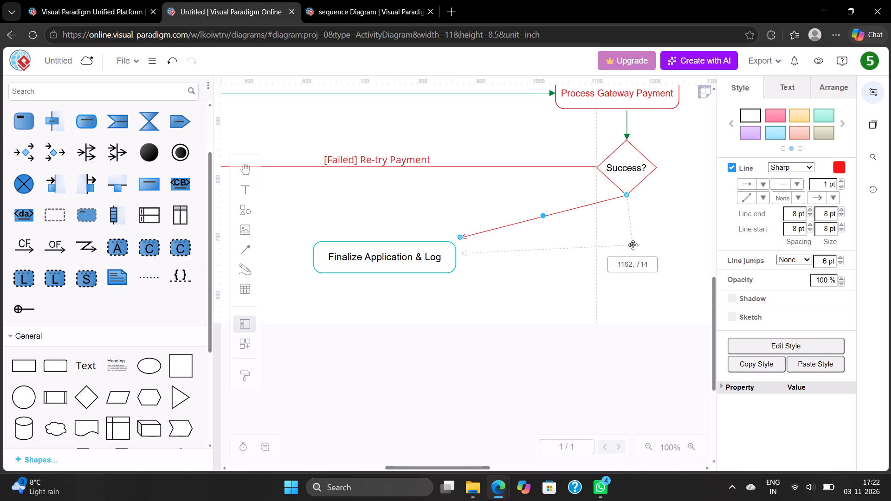
left_click_drag(633, 245, 627, 253)
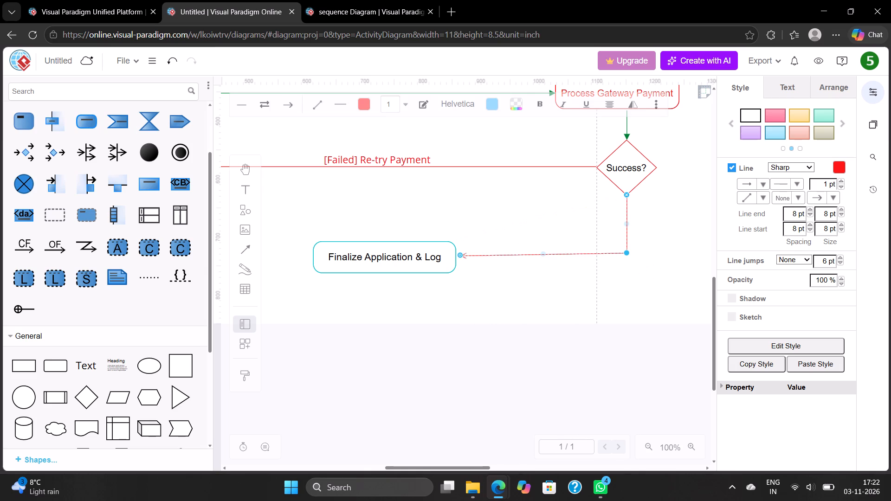
left_click_drag(461, 254, 456, 253)
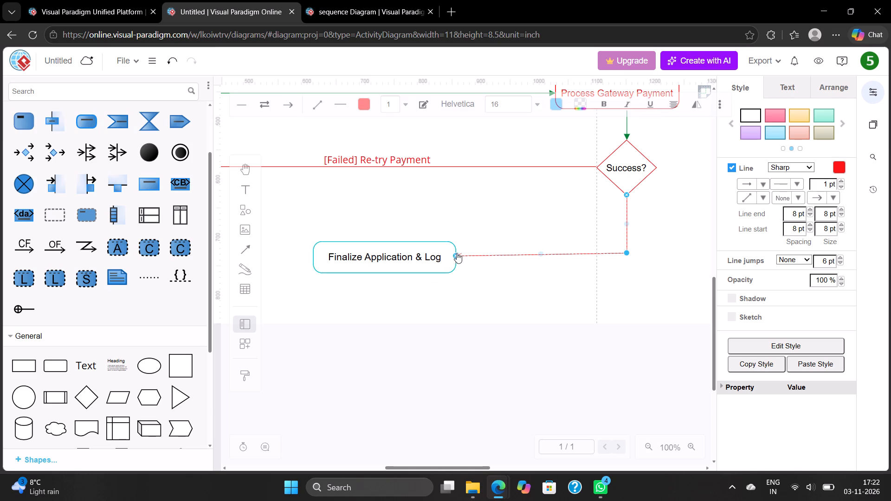
left_click(627, 254)
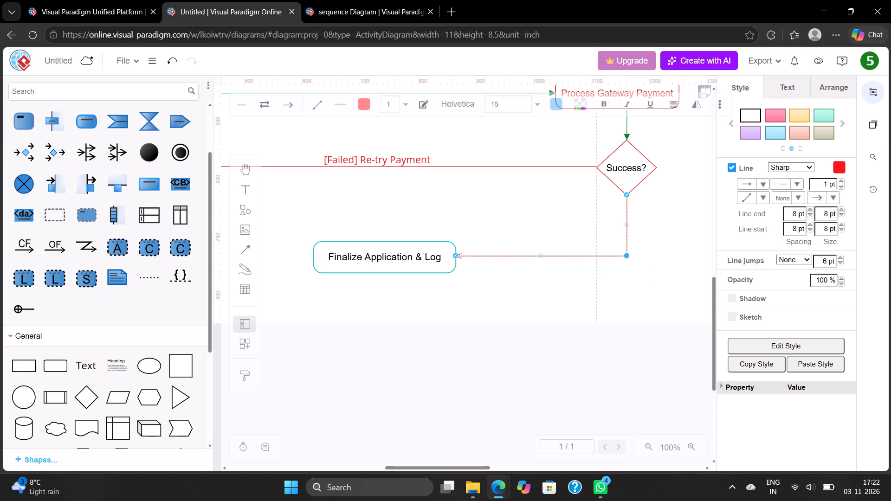
Set the line colour of the connector between "Success?" and "Finalize Application & Log" to green.
left_click(836, 168)
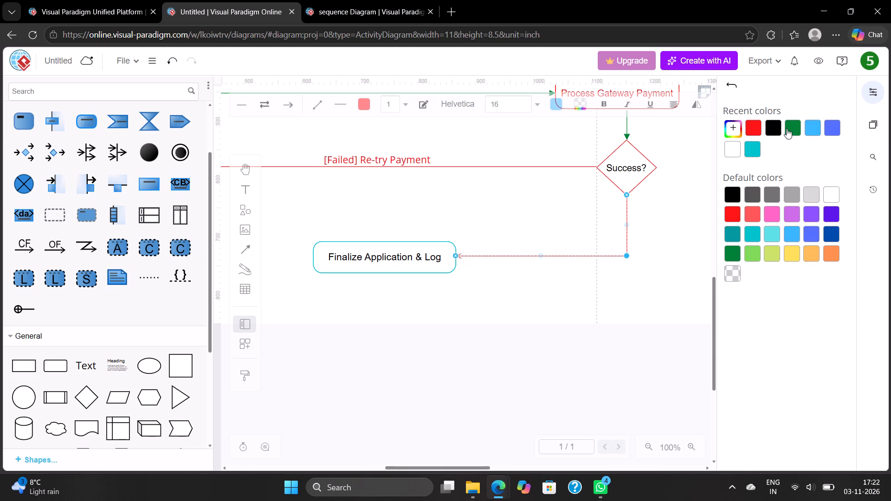
left_click(787, 128)
left_click(787, 128)
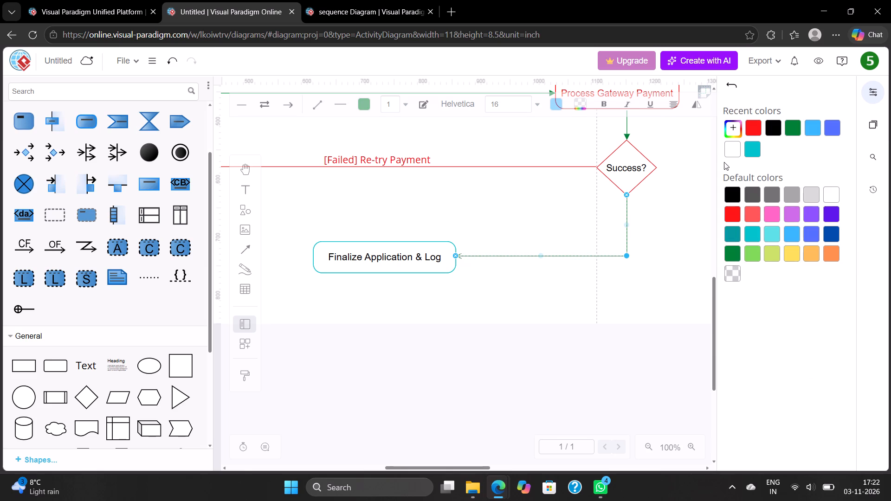
left_click(883, 89)
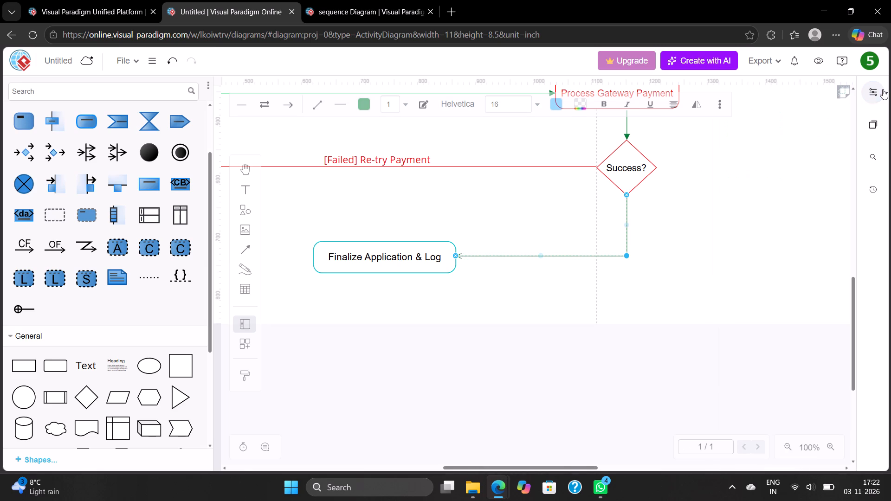
left_click(876, 90)
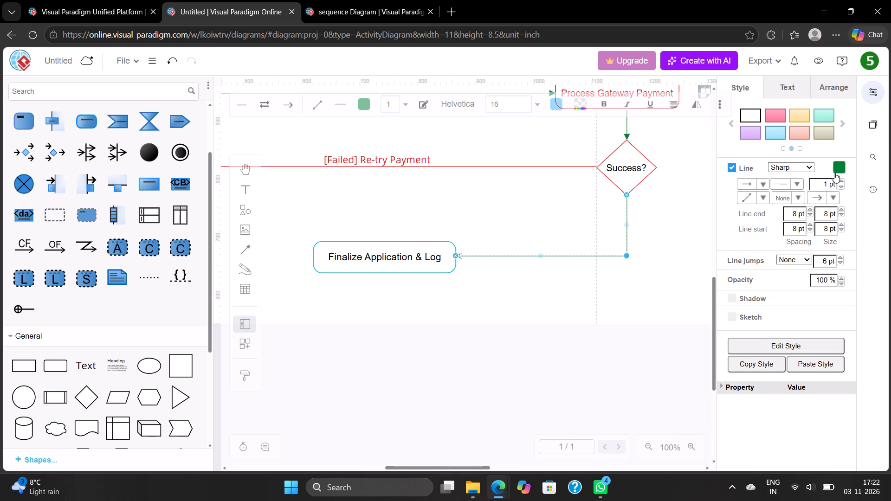
Change the end arrowhead of the green connector to a solid filled arrow.
left_click(829, 196)
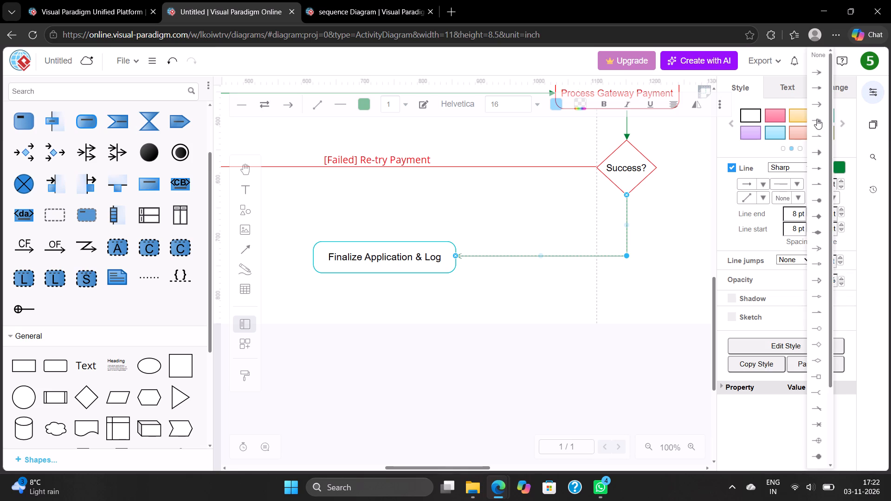
left_click(820, 159)
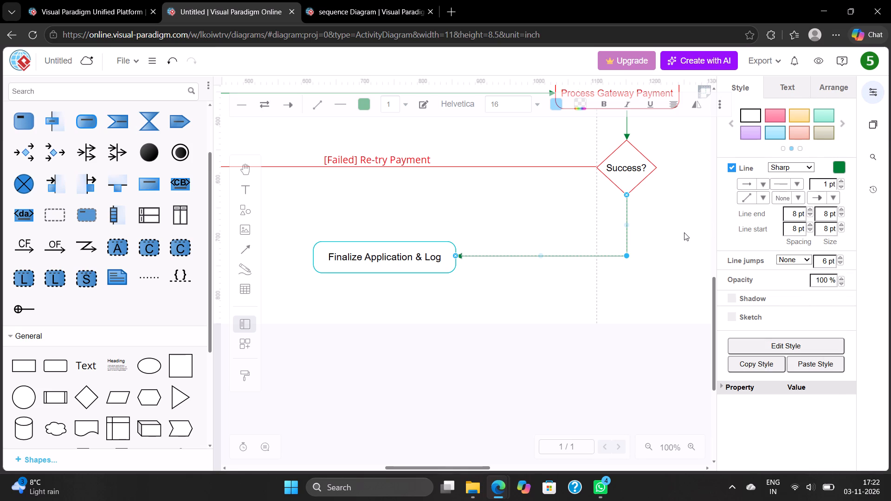
left_click(684, 232)
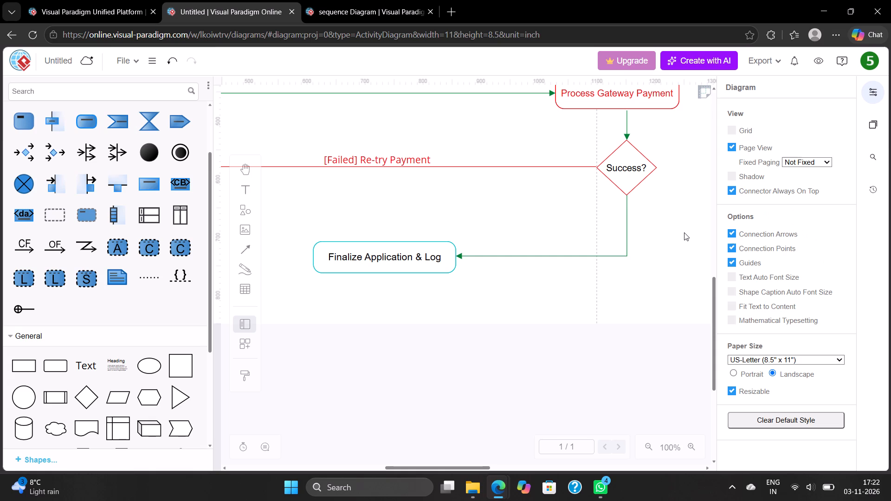
Add another Action shape and place it below the "Success?" decision, lower than the "Finalize Application & Log" action.
scroll(684, 232, "down", 1)
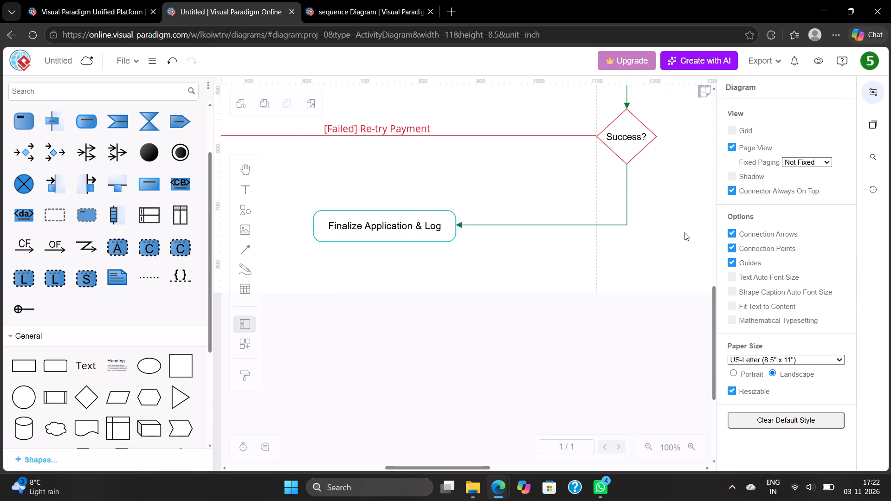
scroll(684, 232, "down", 1)
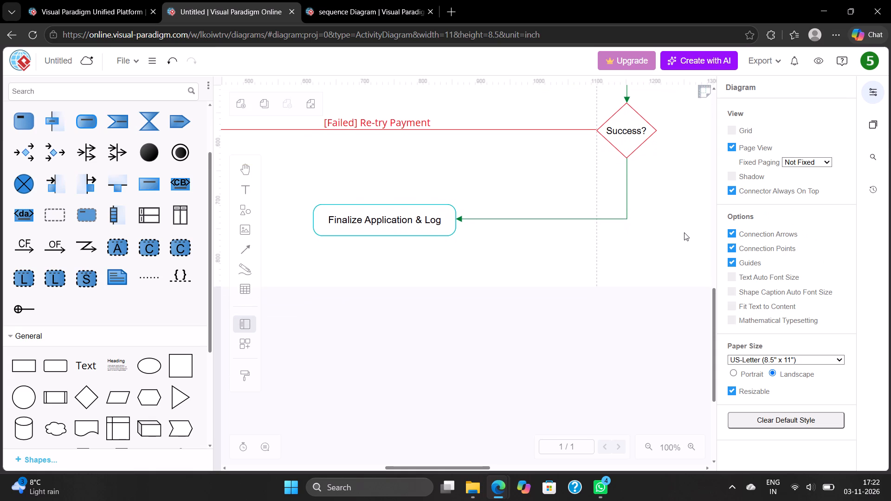
scroll(684, 232, "left", 1)
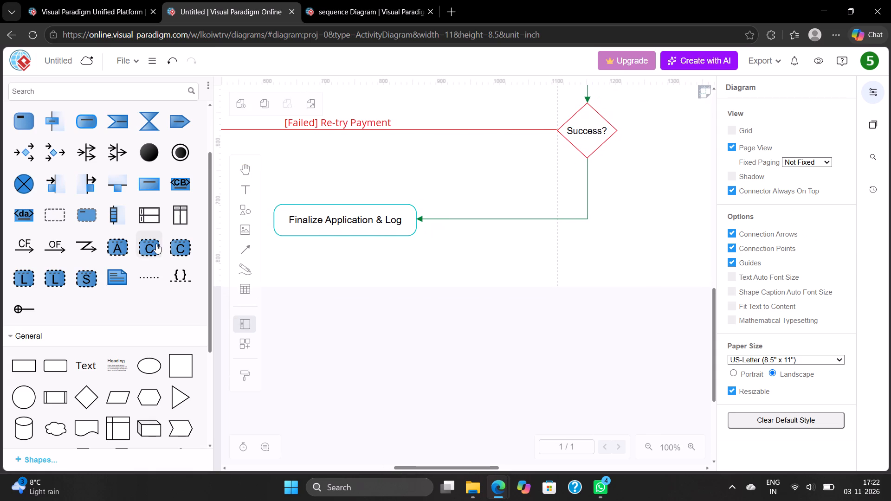
left_click(89, 120)
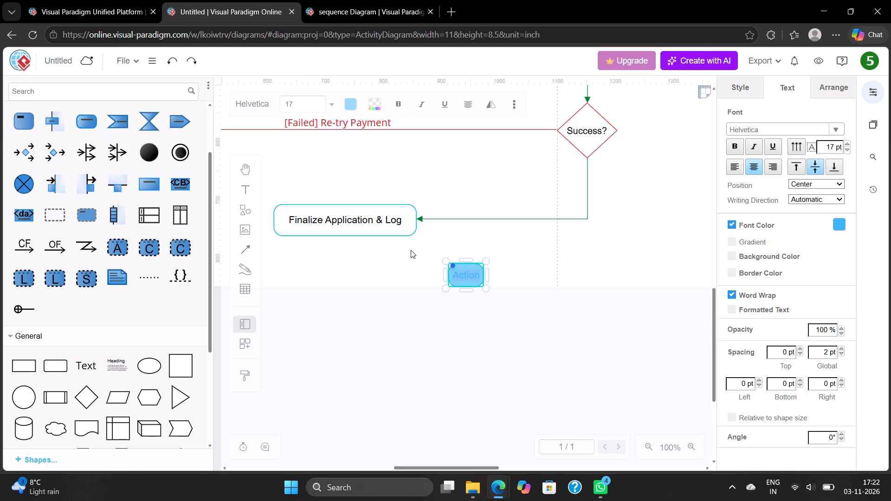
double_click(473, 280)
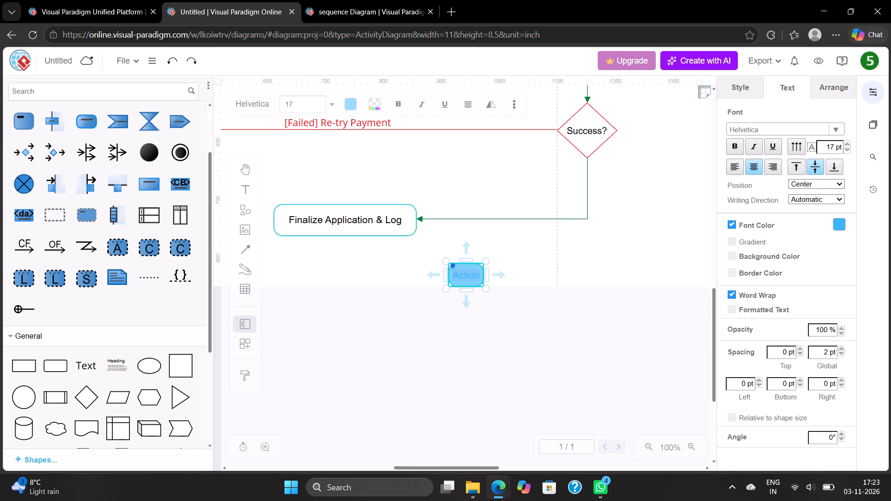
left_click(469, 276)
left_click_drag(471, 280, 502, 296)
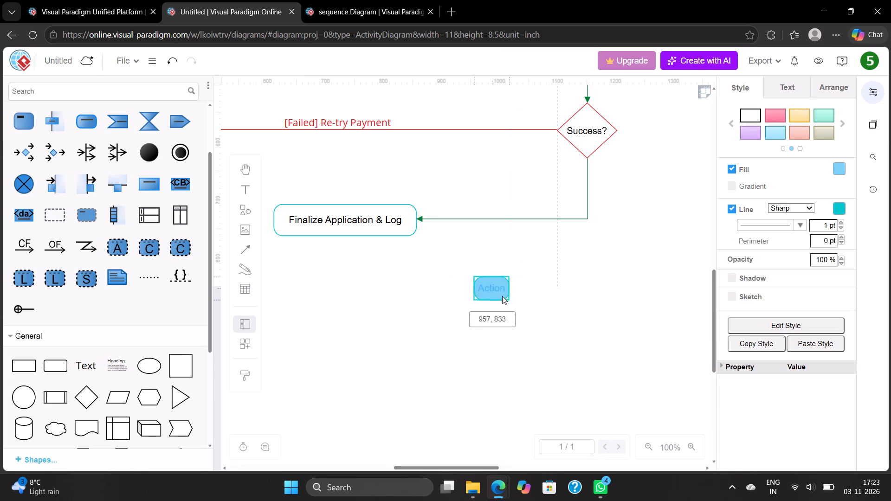
left_click_drag(502, 296, 583, 327)
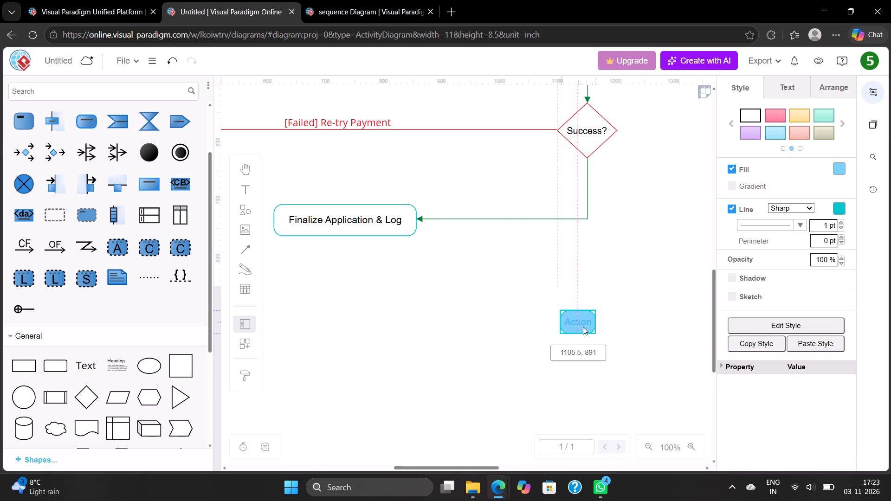
left_click_drag(583, 327, 576, 315)
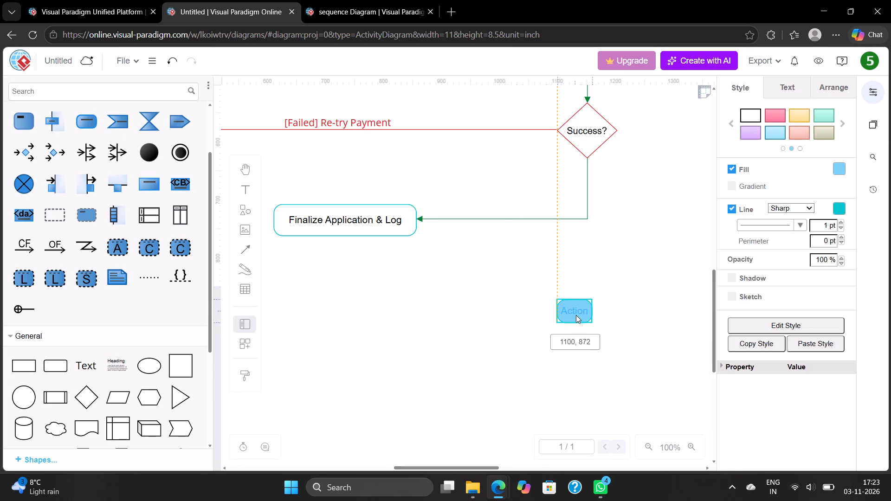
left_click_drag(576, 315, 571, 298)
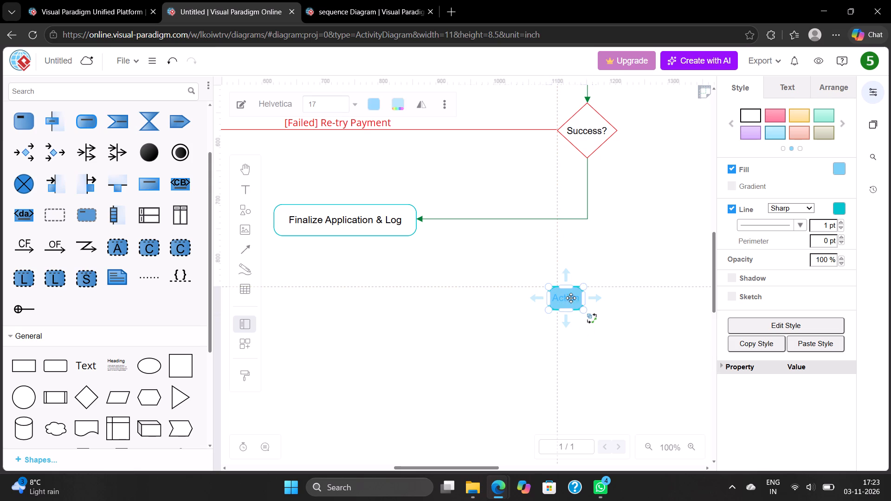
Enlarge the new Action shape to about 240 x 52, and extend its upper-left corner slightly further outward.
left_click_drag(582, 310, 652, 309)
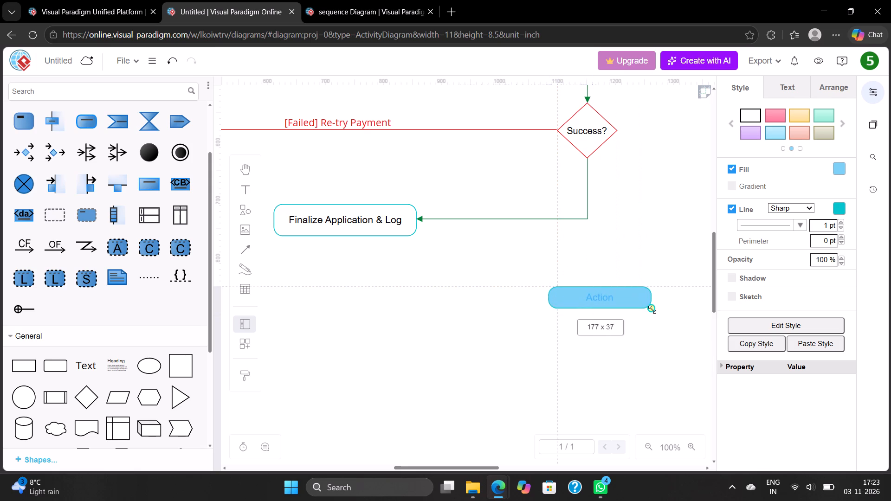
left_click_drag(652, 309, 680, 312)
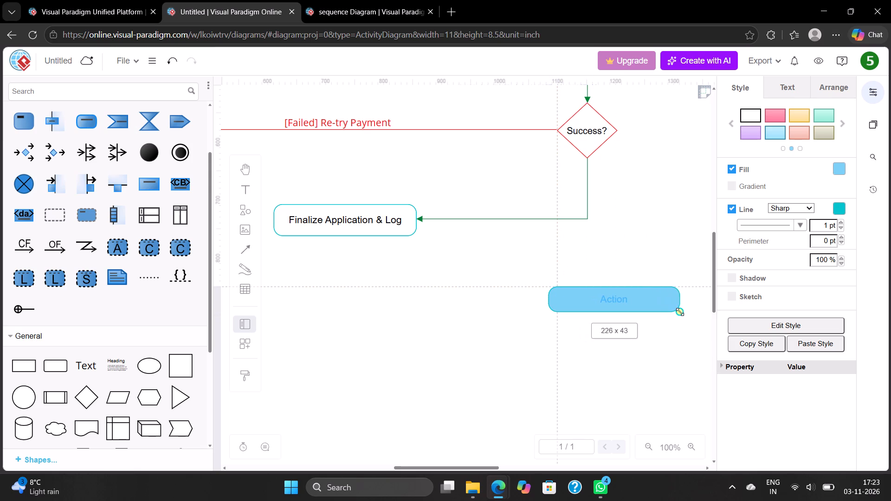
left_click_drag(680, 312, 687, 317)
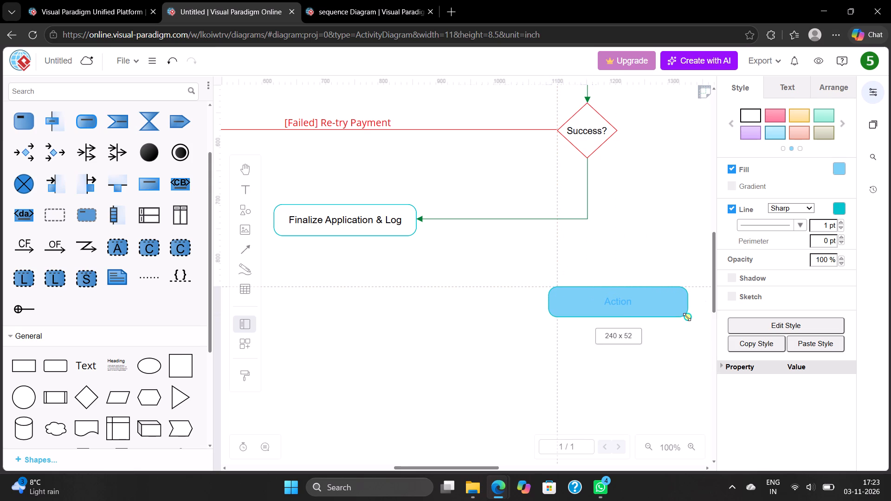
scroll(620, 308, "left", 1)
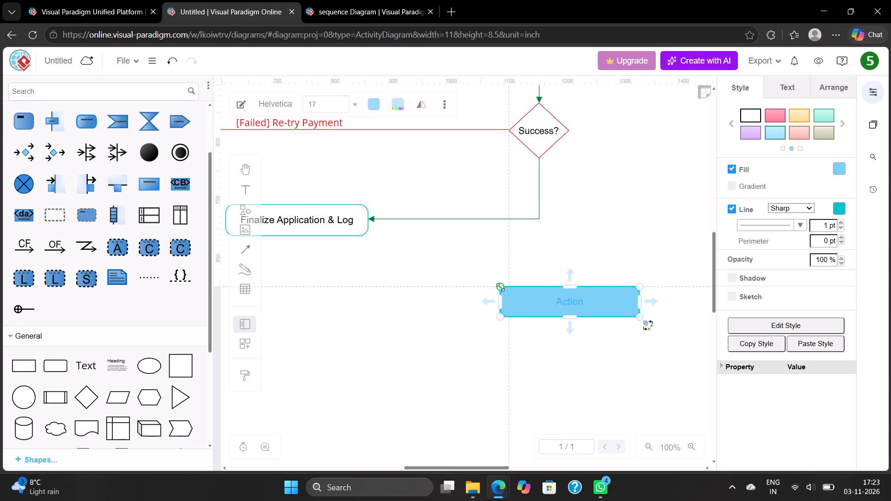
left_click_drag(500, 287, 483, 281)
Apply the plain white preset style to the new Action shape and set its outline colour to red.
scroll(483, 281, "up", 1)
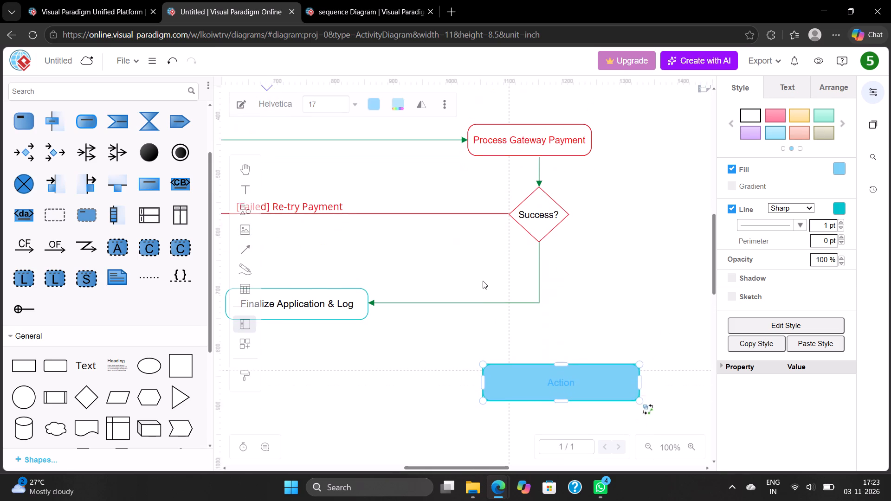
scroll(483, 281, "up", 1)
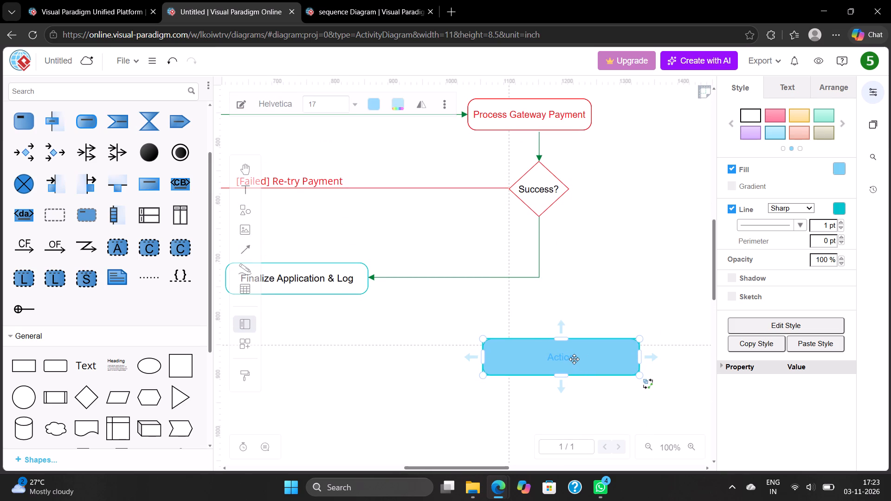
double_click(574, 358)
key("BackSpace")
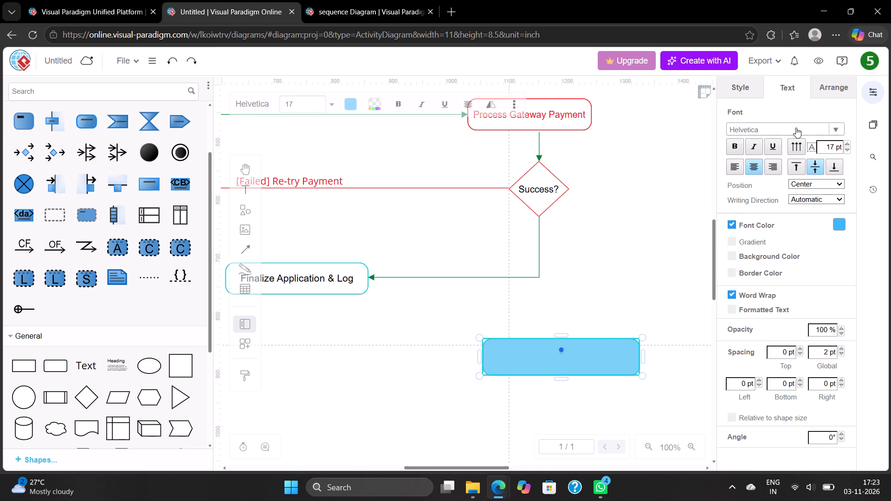
left_click(747, 89)
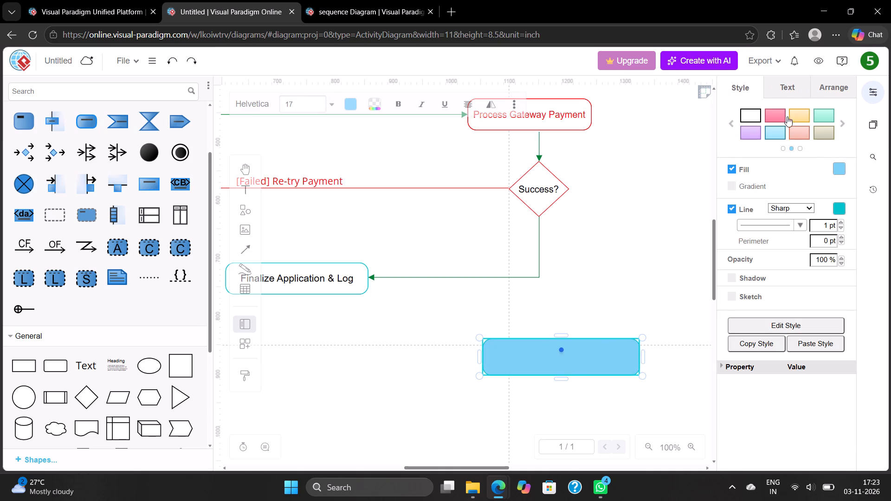
left_click(759, 112)
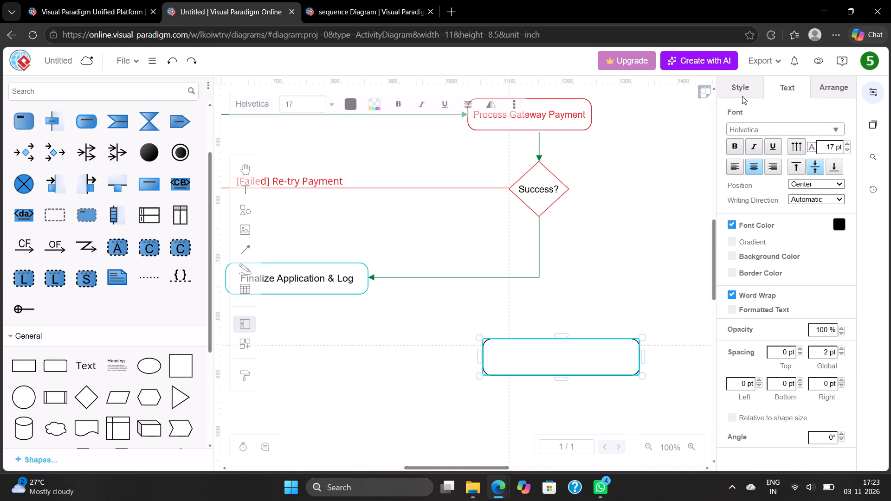
left_click(742, 90)
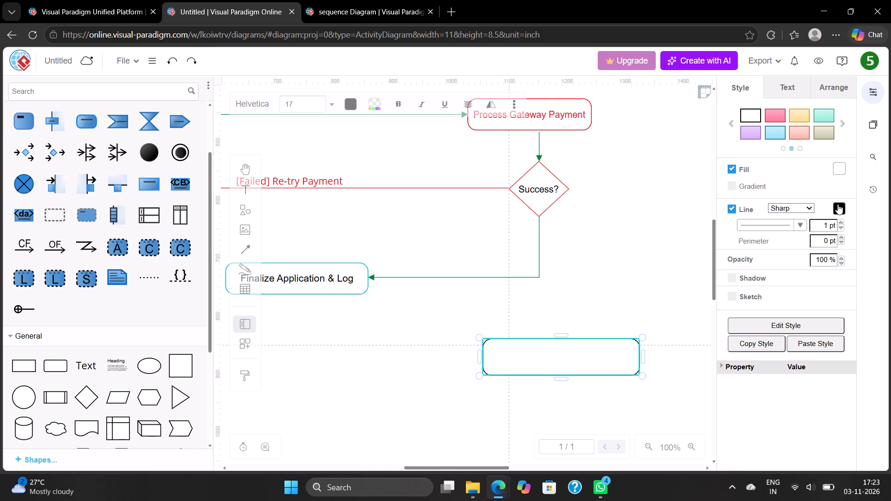
left_click(838, 204)
left_click(738, 211)
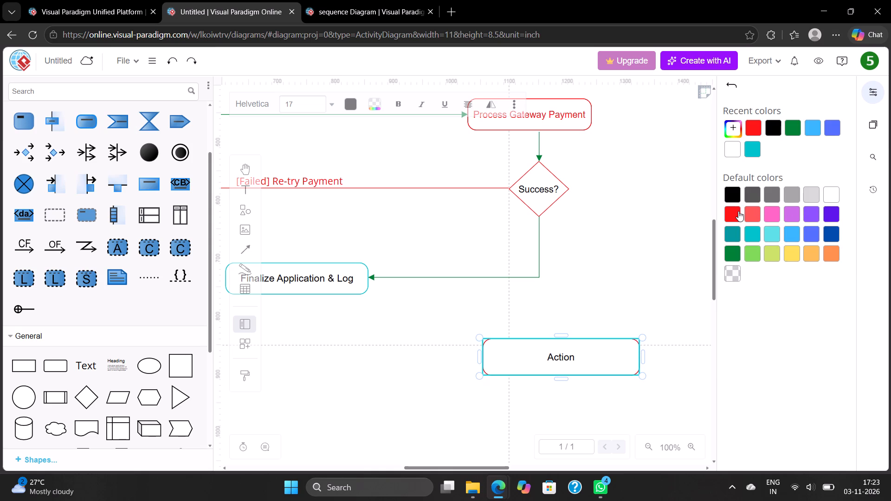
Set the font colour of the new Action shape's label to red.
double_click(572, 357)
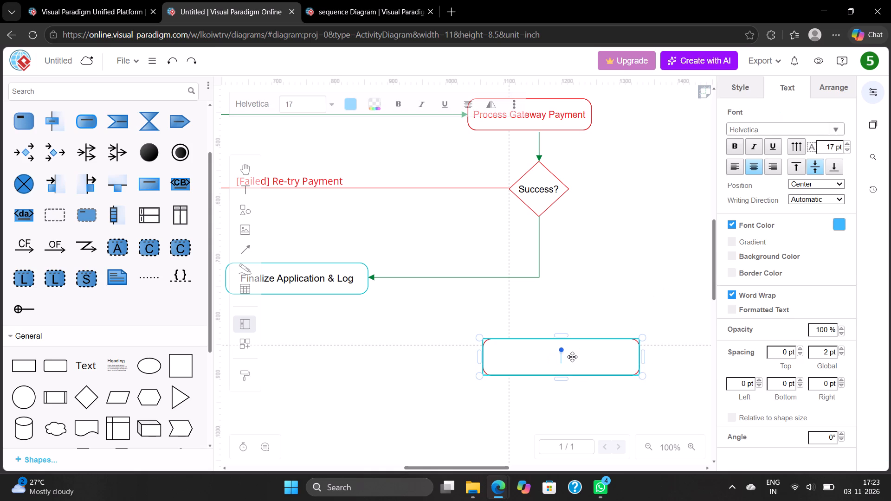
left_click(837, 221)
left_click(731, 212)
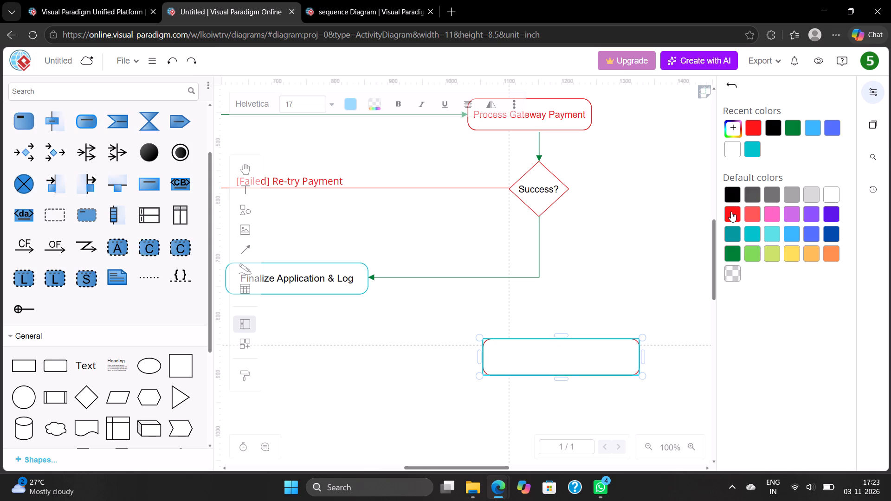
Label the new red-outlined action "Verify & Issue Admit Cards".
left_click(558, 359)
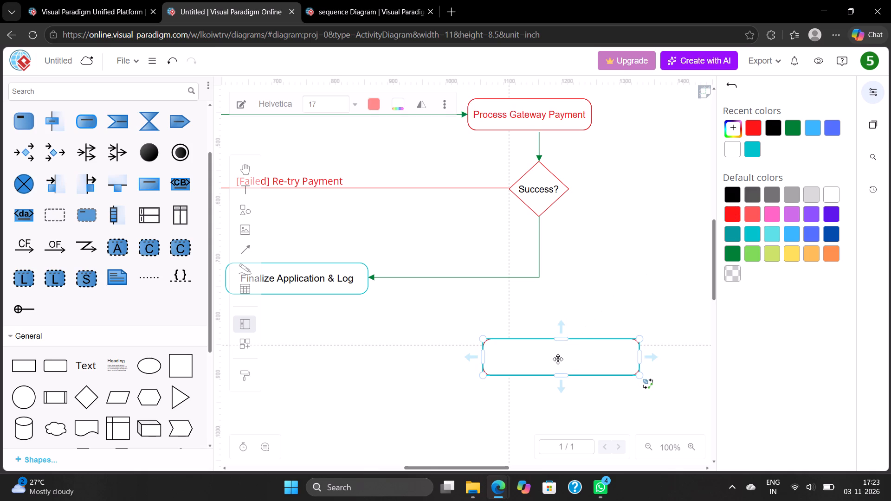
left_click(561, 357)
double_click(561, 357)
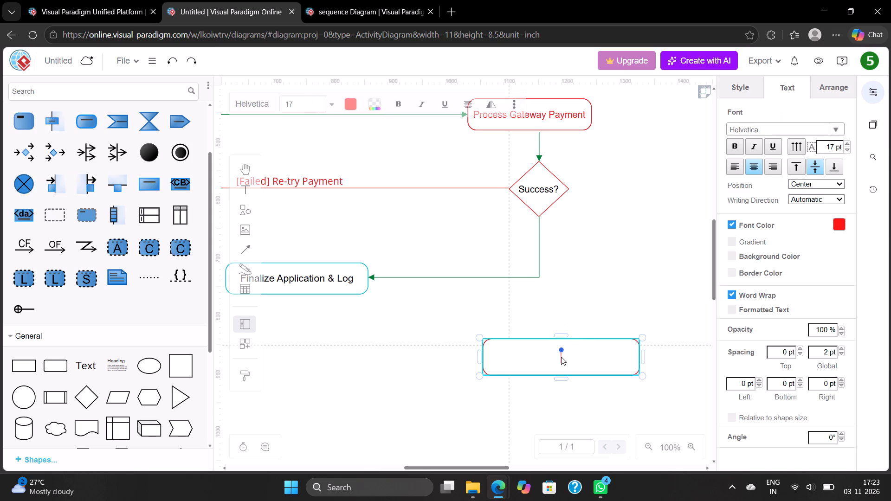
left_click(561, 357)
type("Verify")
key("space")
type("&")
key("space")
type("Issue")
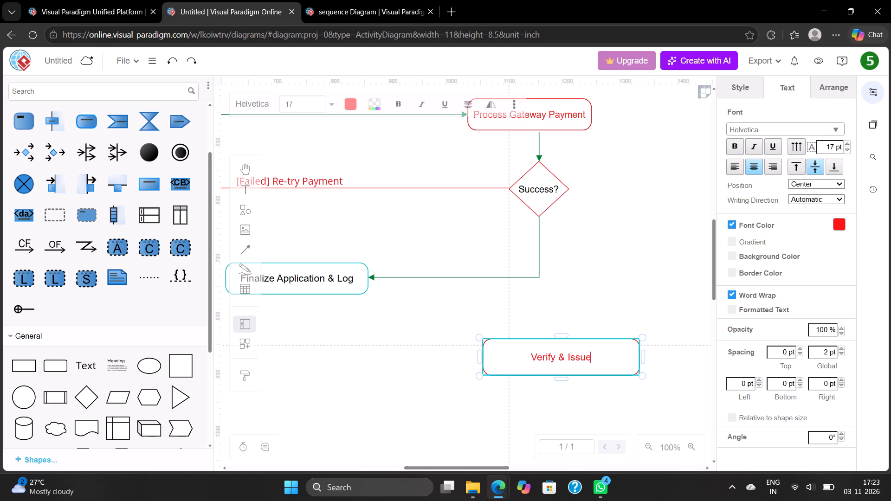
key("space")
type("Admit")
key("space")
type("Card")
key("s")
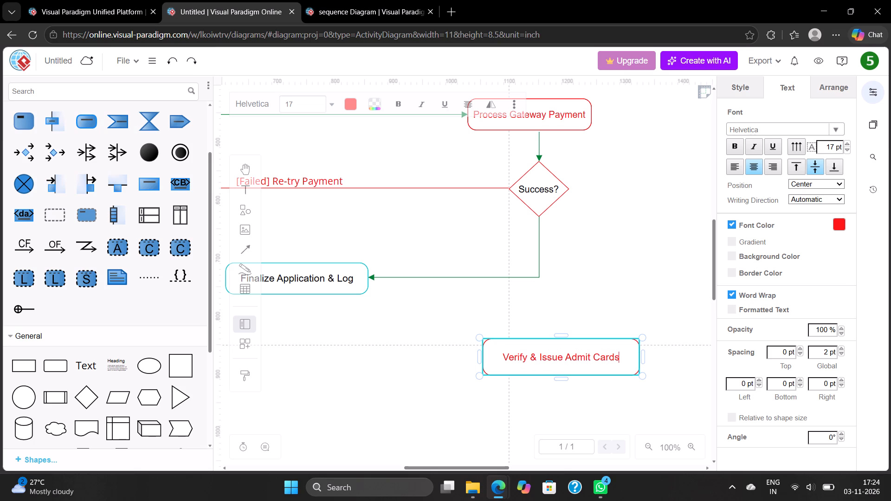
left_click(566, 294)
Draw a connector from the bottom centre of "Finalize Application & Log" to the left edge of "Verify & Issue Admit Cards".
scroll(263, 297, "right", 1)
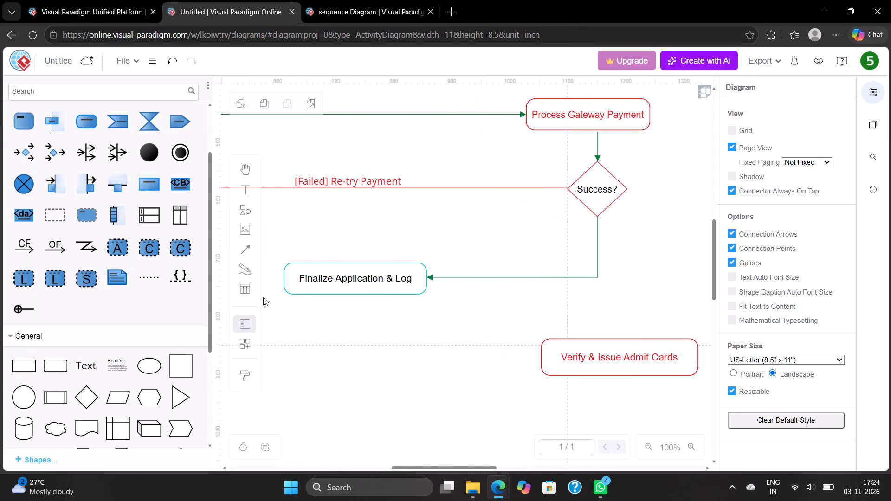
left_click(246, 249)
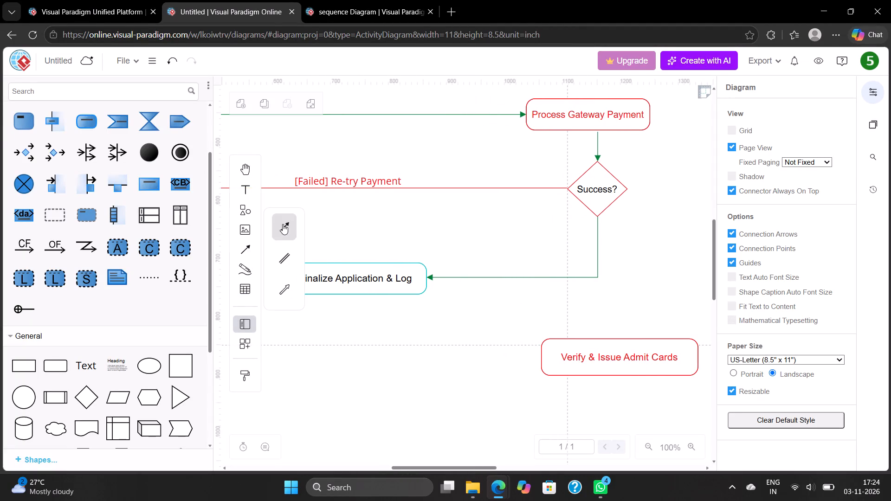
left_click(283, 224)
left_click_drag(338, 296, 452, 362)
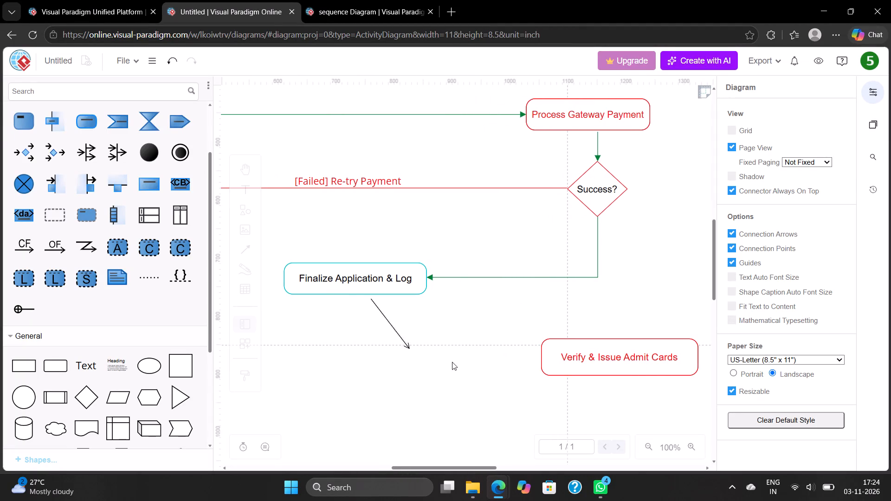
left_click_drag(452, 362, 546, 362)
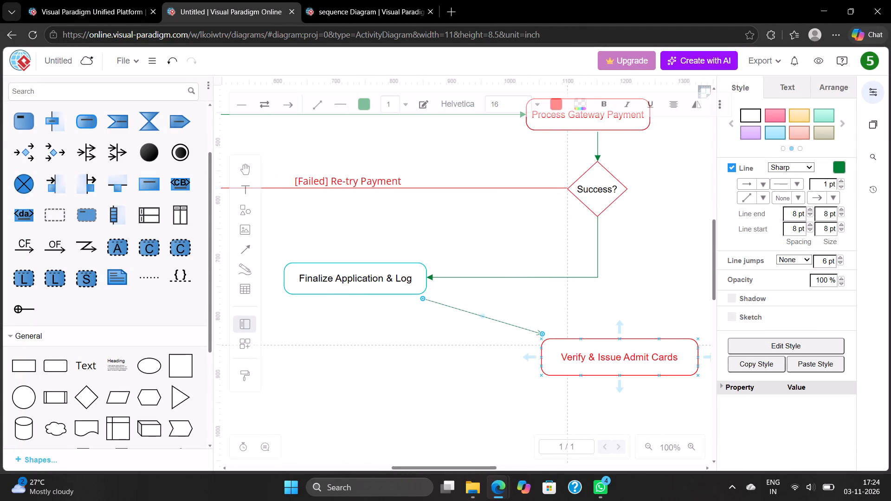
left_click_drag(421, 297, 356, 295)
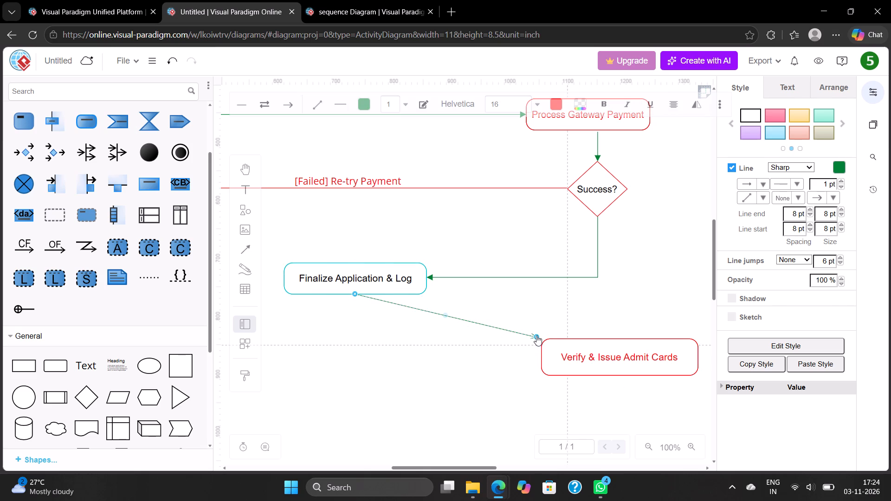
left_click_drag(536, 335, 542, 358)
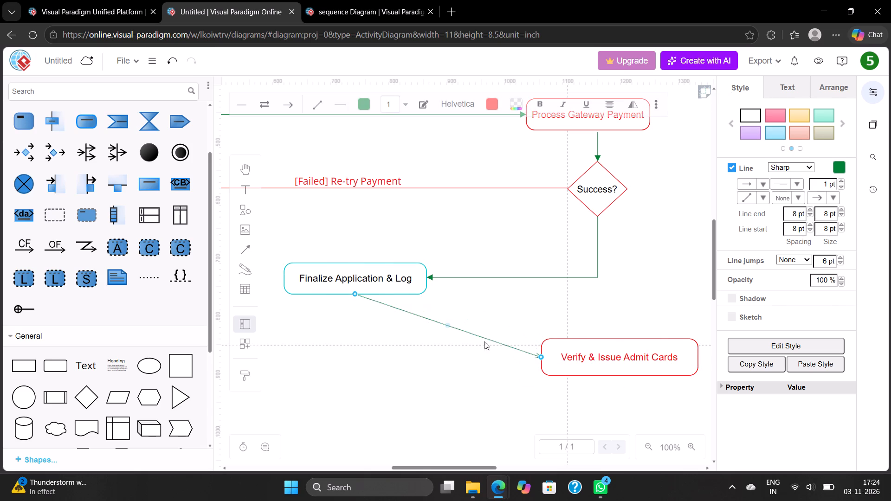
Bend the new connector into a right angle, running straight down and then horizontally into "Verify & Issue Admit Cards".
left_click_drag(450, 323, 385, 352)
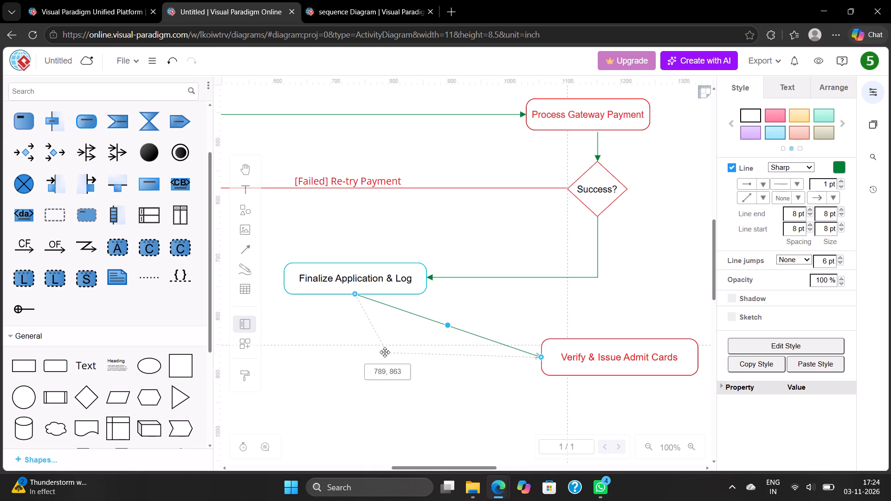
left_click_drag(385, 352, 367, 355)
left_click_drag(367, 355, 356, 355)
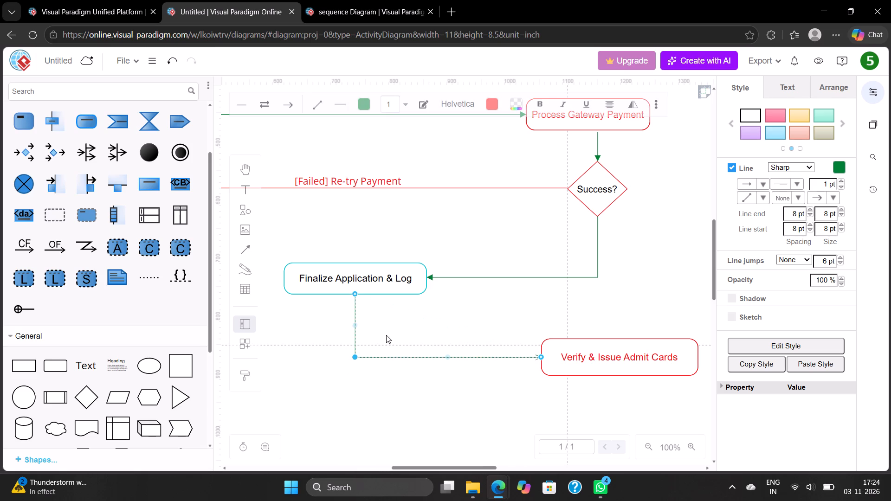
Change the end arrowhead of the connector into "Verify & Issue Admit Cards" to a solid filled arrow.
left_click(831, 193)
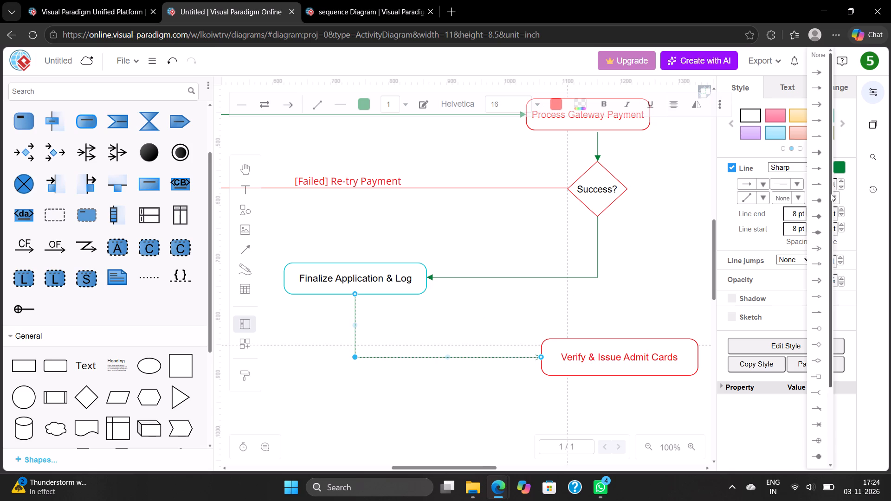
left_click(818, 155)
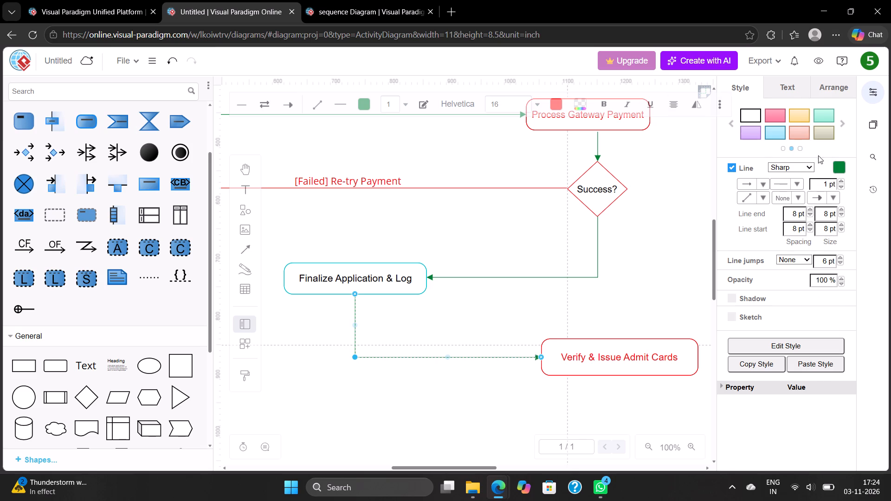
left_click(528, 342)
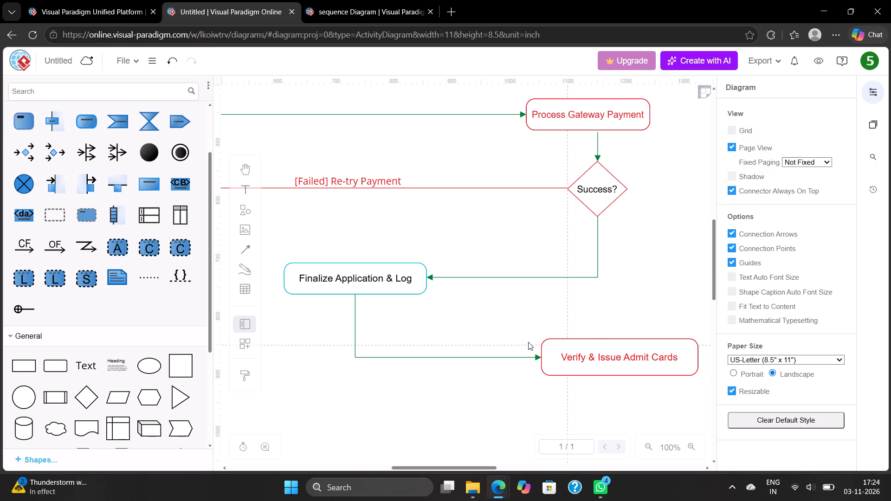
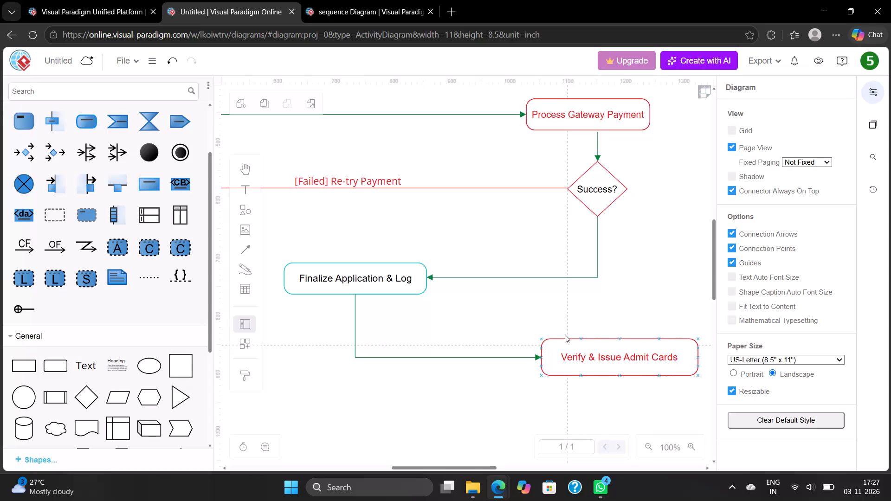
Add a text label "[Success]" on the connector between the "Success?" decision and "Finalize Application & Log".
double_click(520, 272)
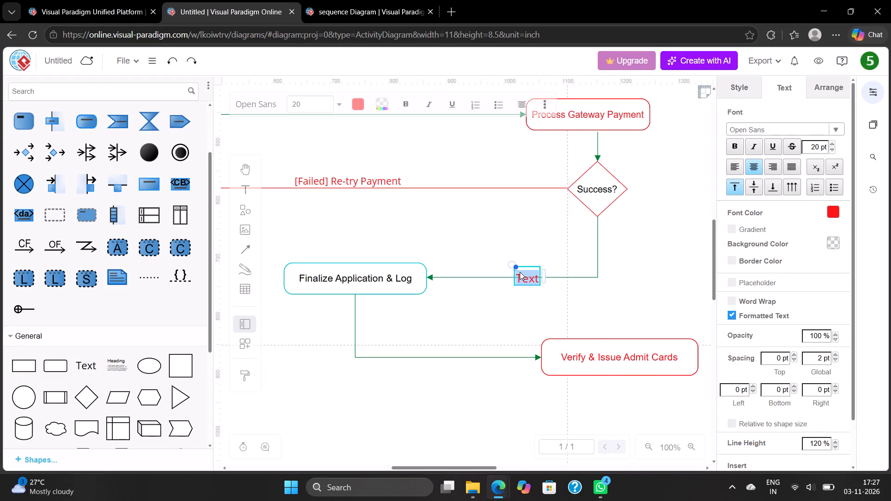
key("BackSpace")
type("[]")
key("Left")
type("Success")
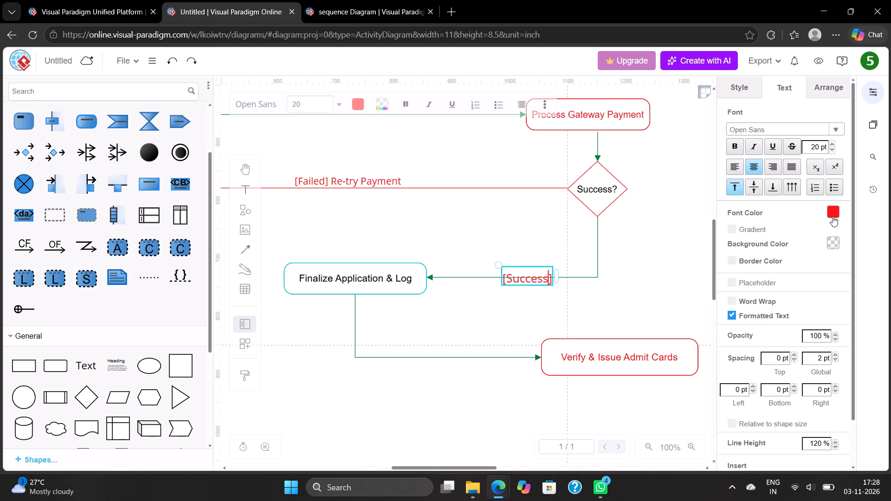
Change the font colour of the "[Success]" label to dark green.
left_click(833, 216)
left_click(732, 251)
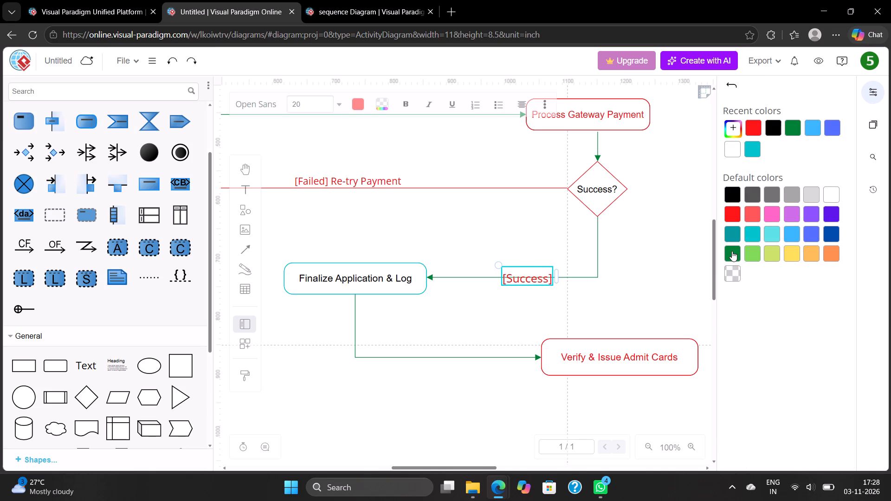
left_click(648, 250)
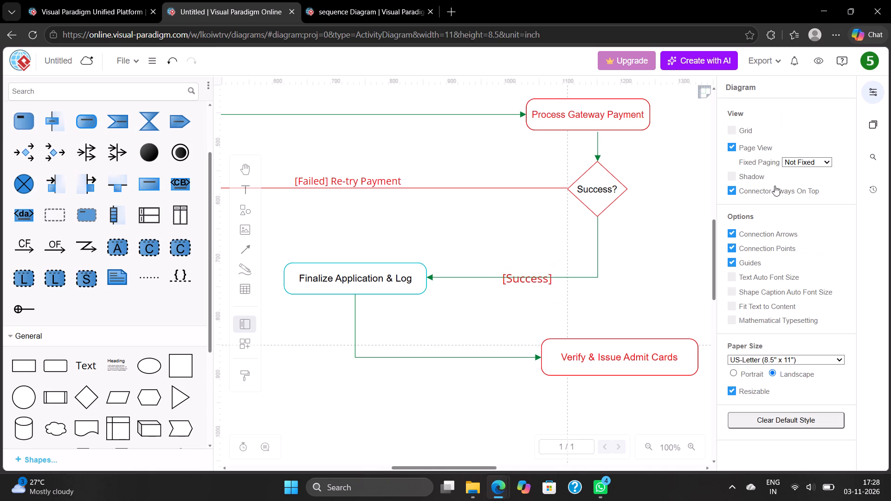
double_click(542, 283)
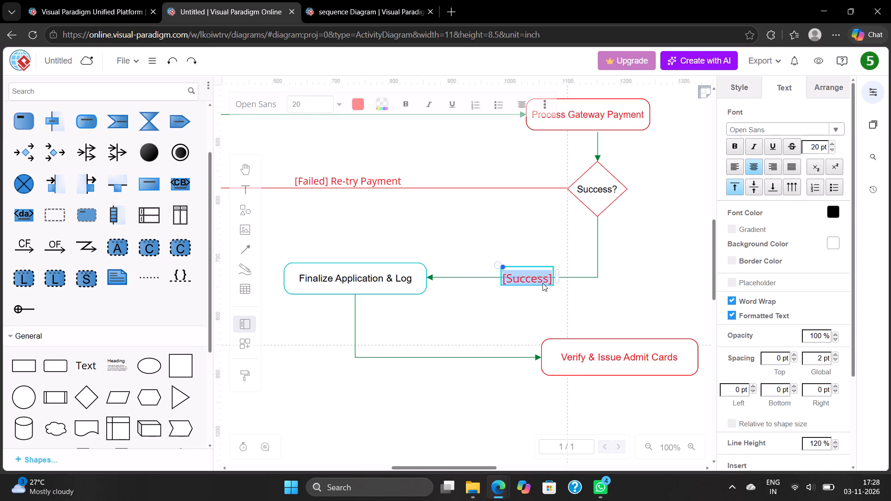
left_click(829, 211)
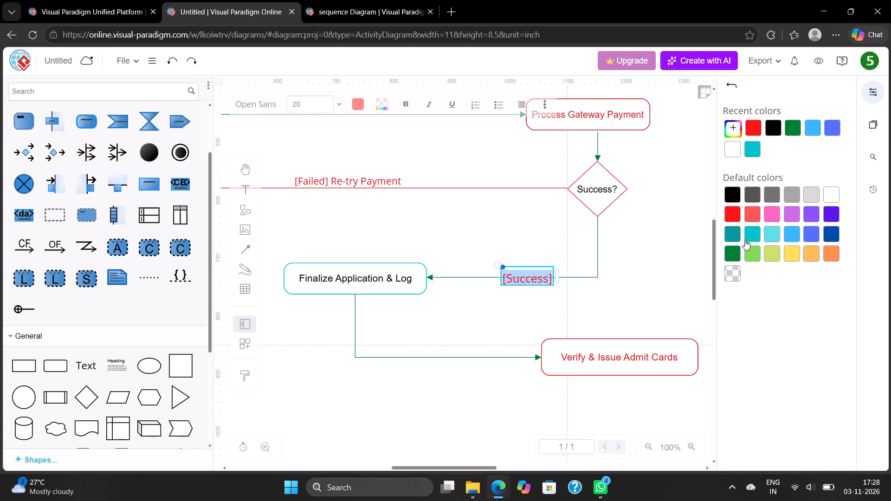
double_click(733, 248)
left_click(665, 242)
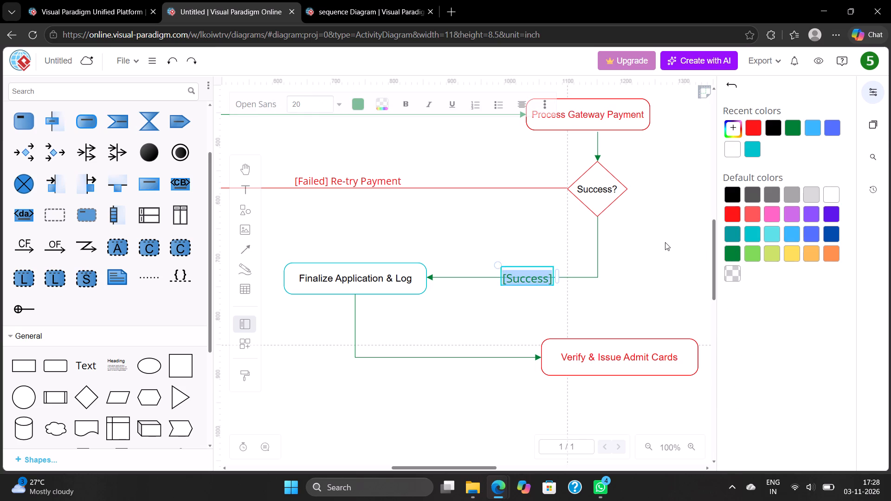
Move the "[Success]" label up so it sits just above the connector line.
left_click(539, 282)
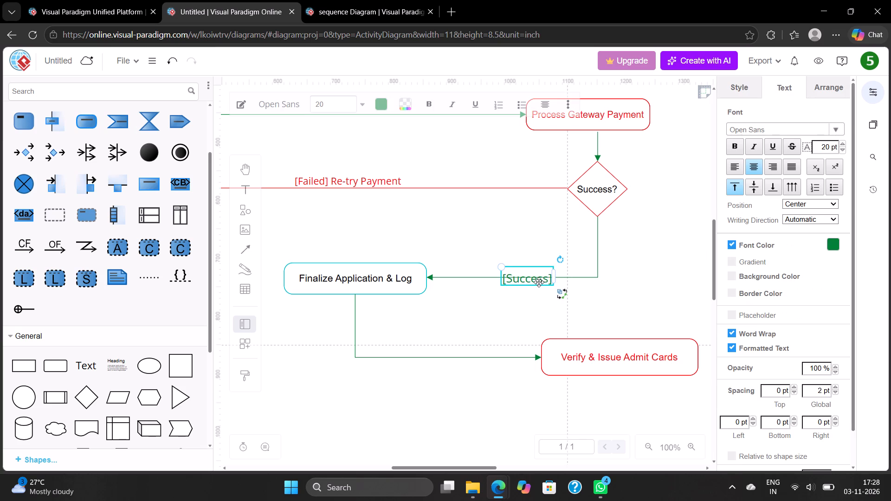
left_click_drag(534, 270, 530, 264)
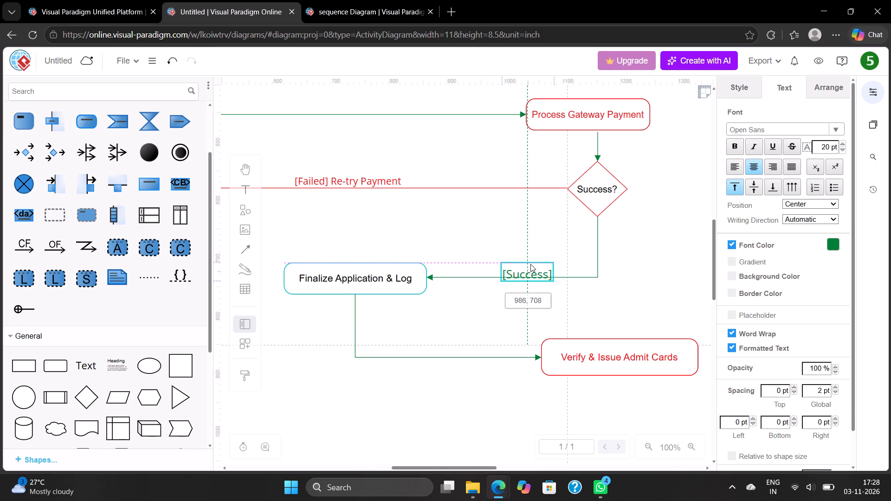
left_click_drag(530, 264, 529, 261)
left_click(516, 233)
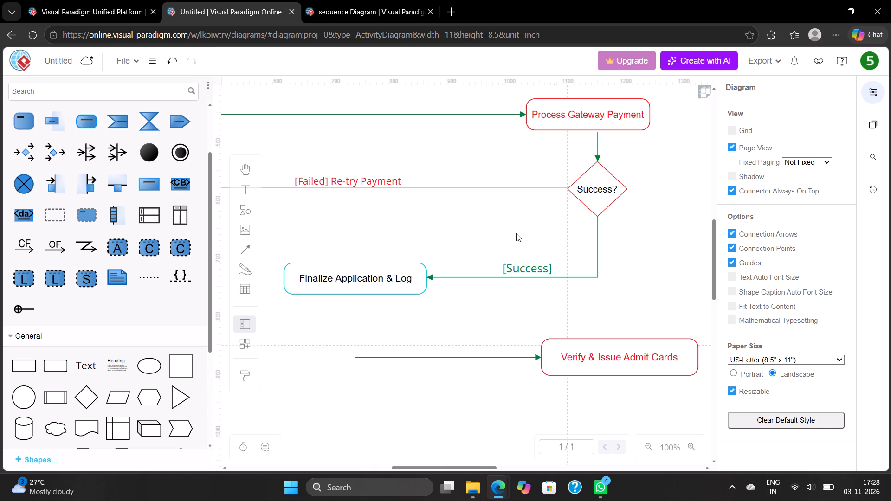
Place a new Action shape in the empty area below and left of "Finalize Application & Log".
scroll(516, 233, "right", 2)
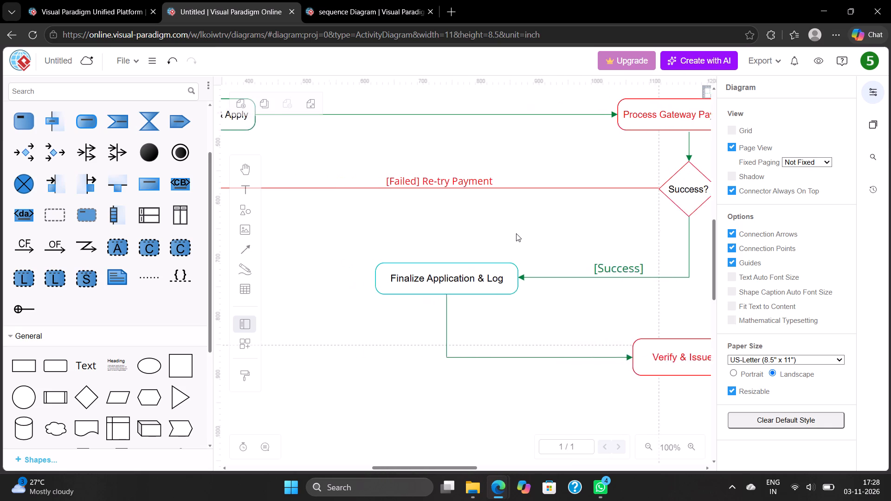
scroll(516, 233, "right", 6)
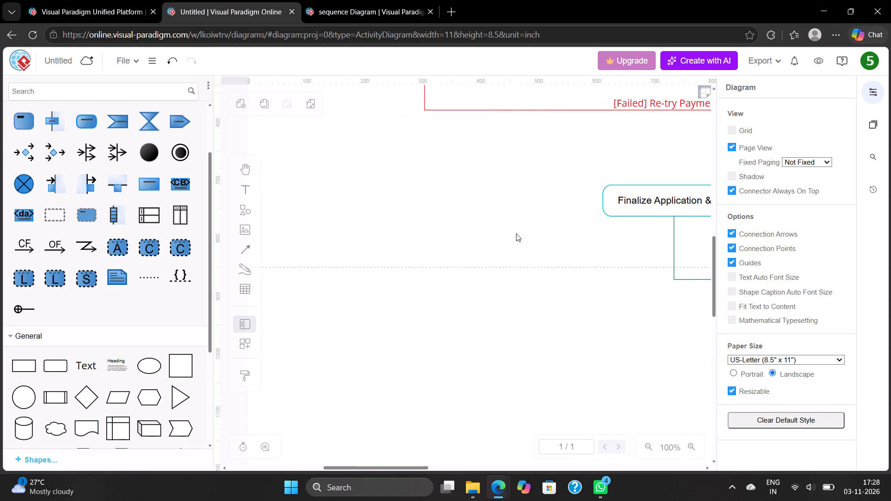
scroll(516, 233, "left", 2)
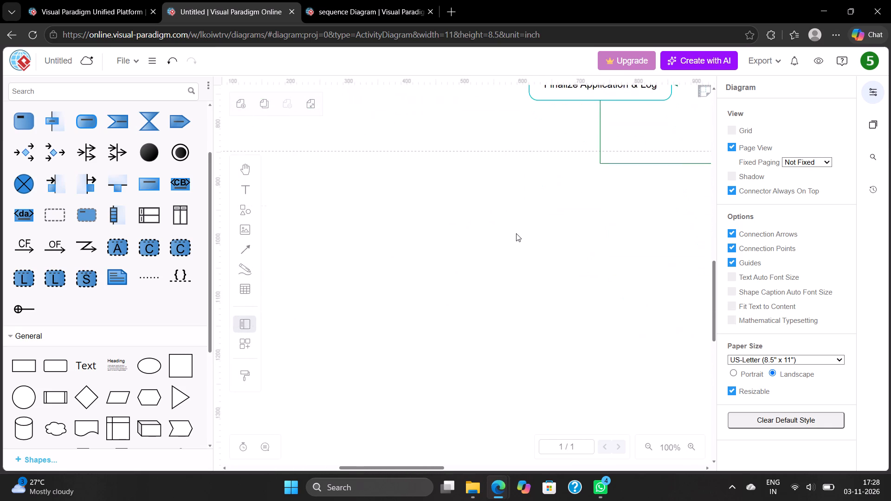
scroll(516, 233, "left", 3)
scroll(516, 233, "right", 1)
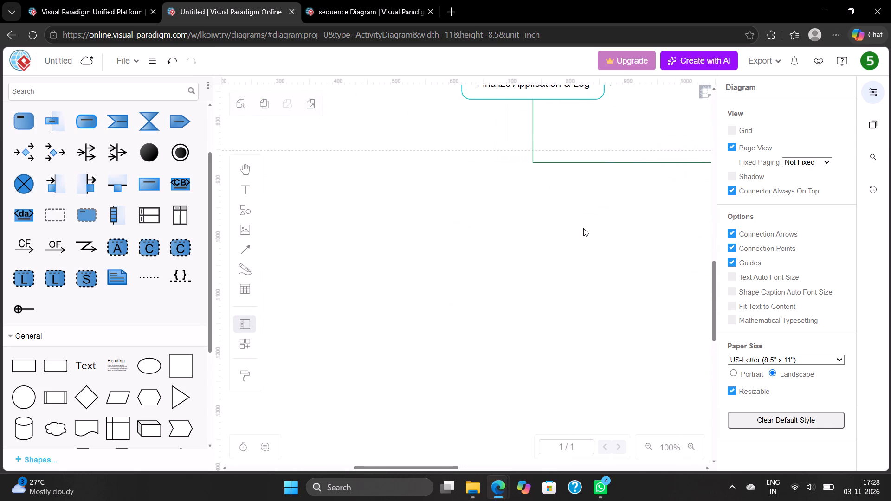
scroll(583, 228, "right", 4)
scroll(583, 228, "up", 3)
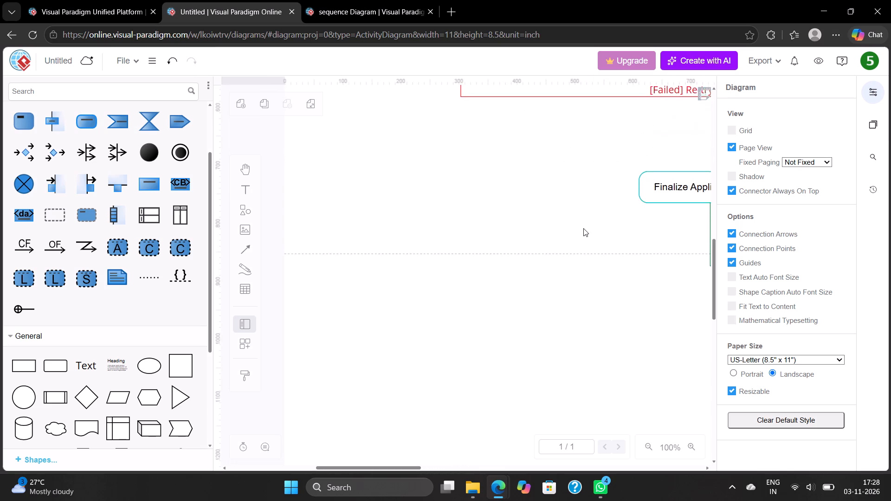
scroll(583, 228, "down", 1)
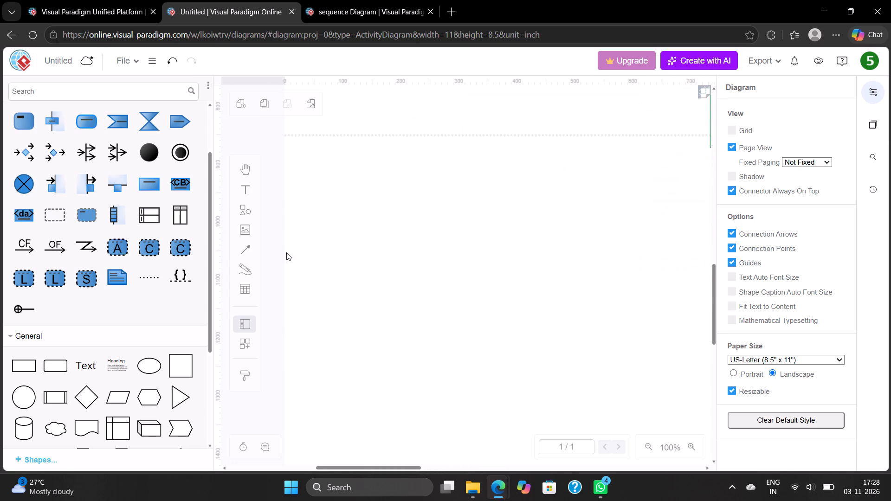
left_click(87, 122)
left_click_drag(485, 290, 593, 305)
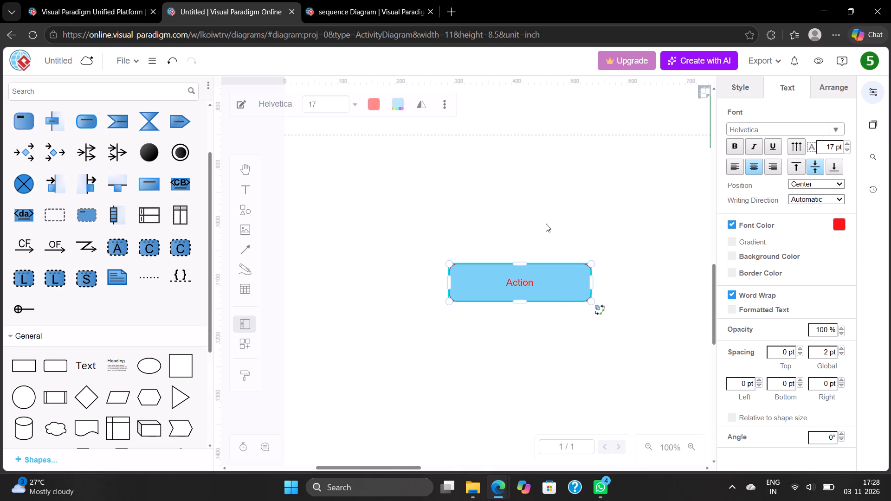
Shift the new action slightly left and up, and widen it.
scroll(543, 219, "up", 5)
scroll(543, 219, "down", 4)
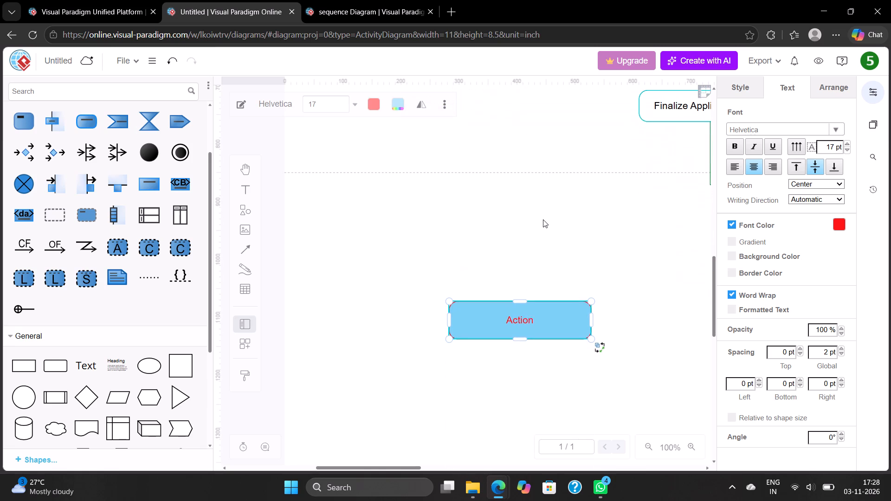
left_click_drag(523, 321, 492, 314)
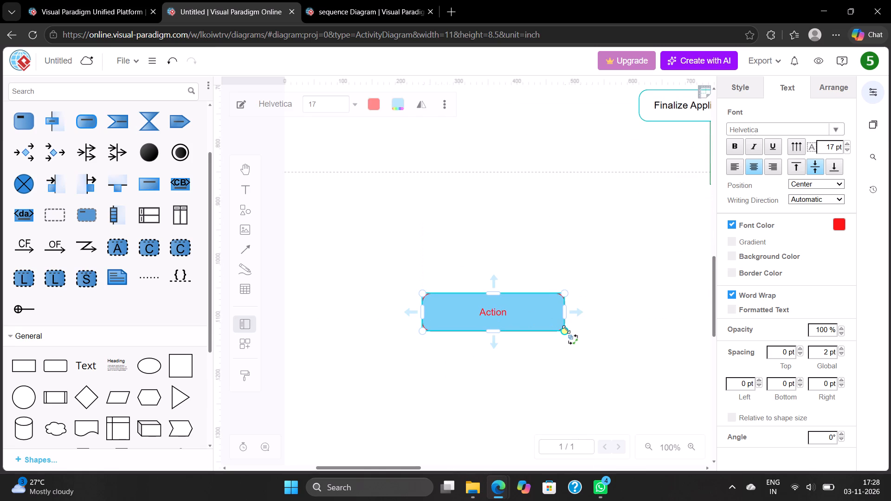
left_click_drag(566, 329, 578, 331)
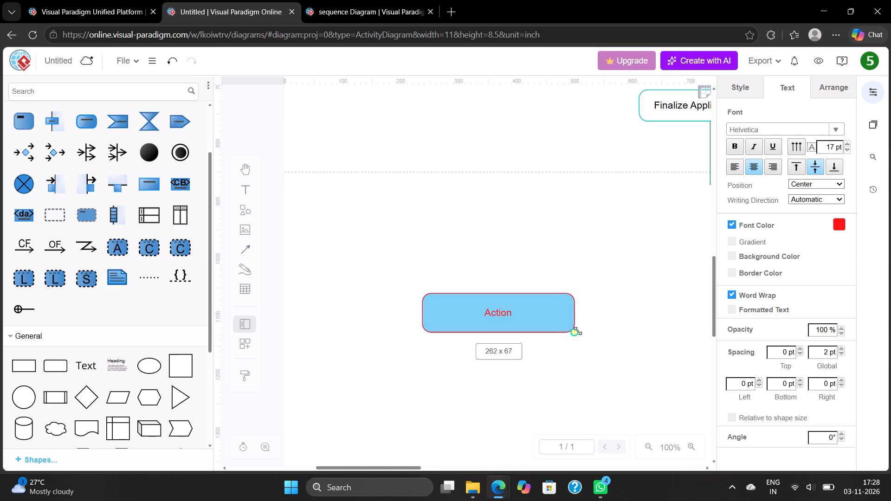
left_click_drag(578, 331, 585, 331)
Apply the white preset style with black outline to the new action and set its font colour to green.
double_click(515, 315)
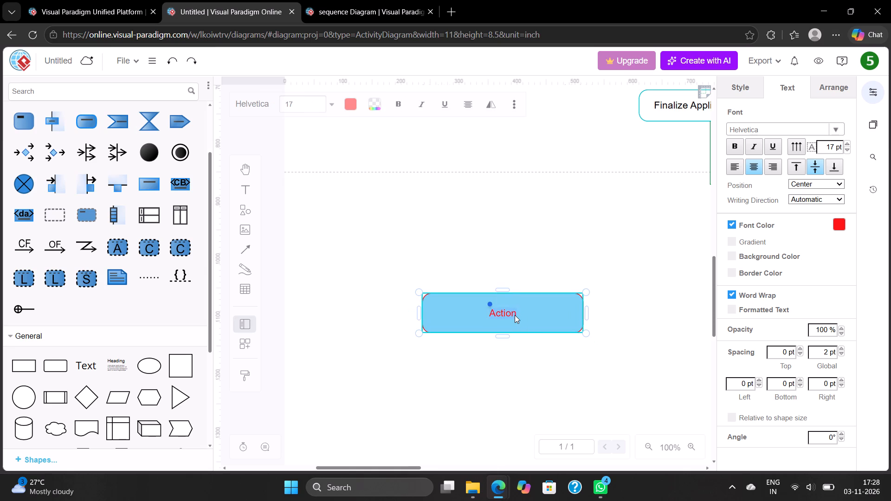
key("BackSpace")
left_click(746, 89)
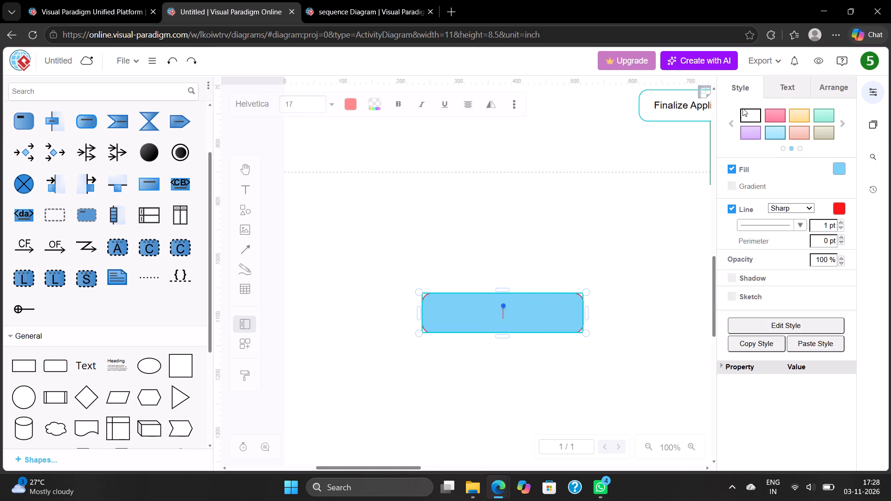
left_click(751, 108)
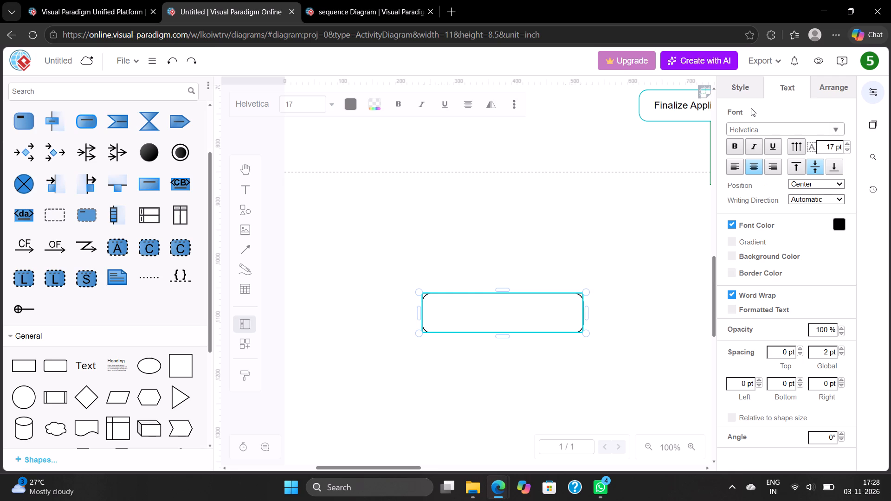
left_click(842, 227)
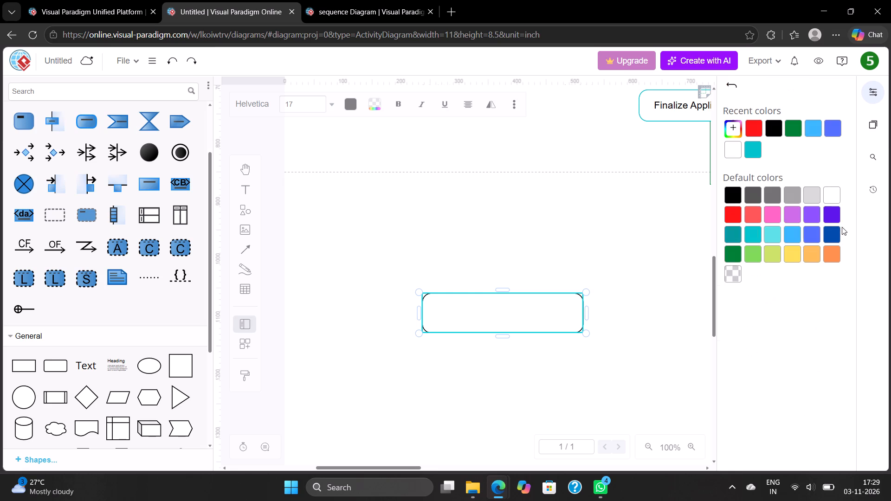
left_click(791, 128)
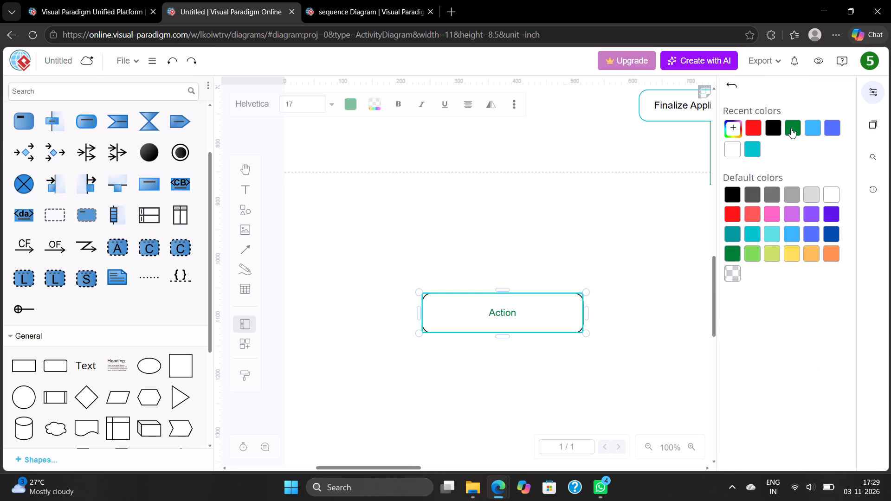
Label the new action "Download Admit Card PDF".
double_click(520, 315)
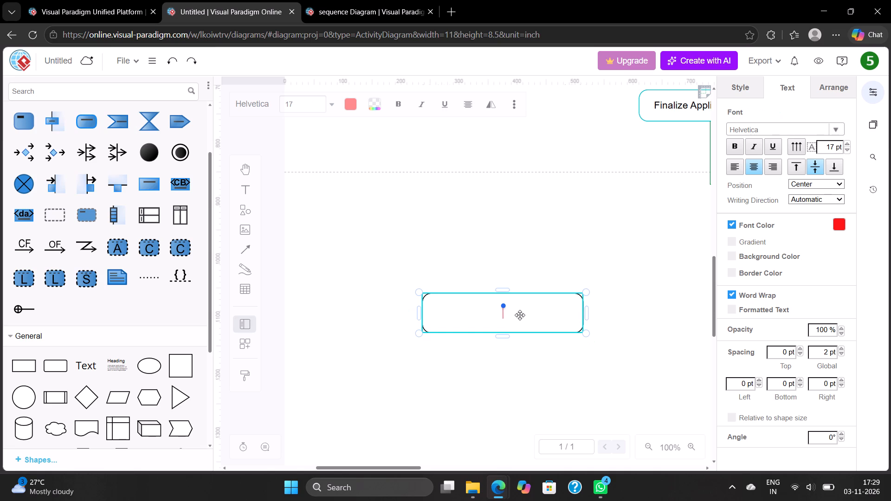
type("Download")
key("space")
type("Admit")
key("space")
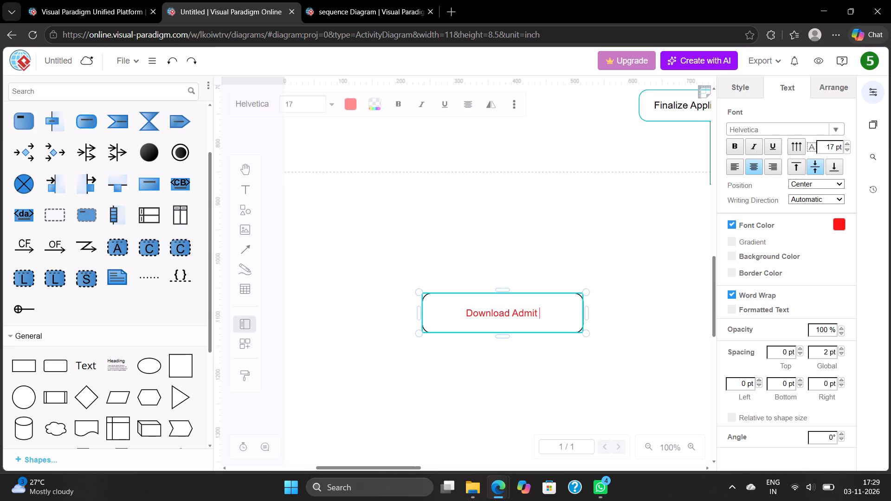
type("Card")
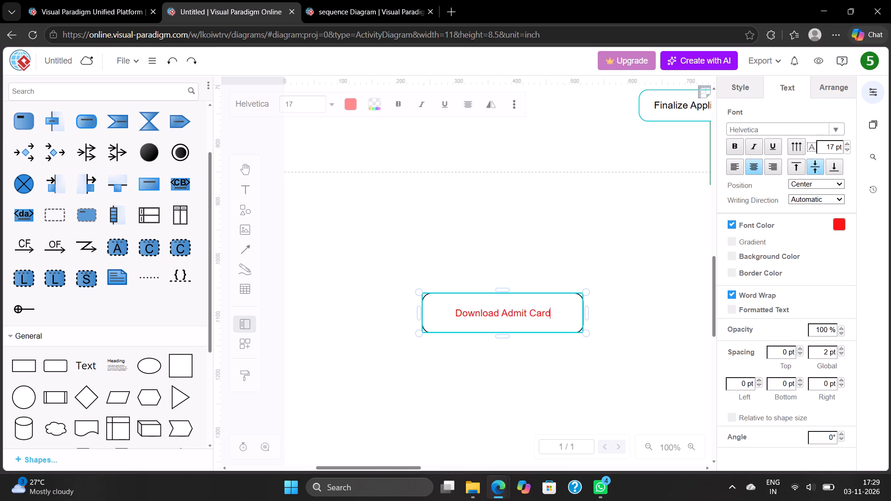
key("space")
type("PDF")
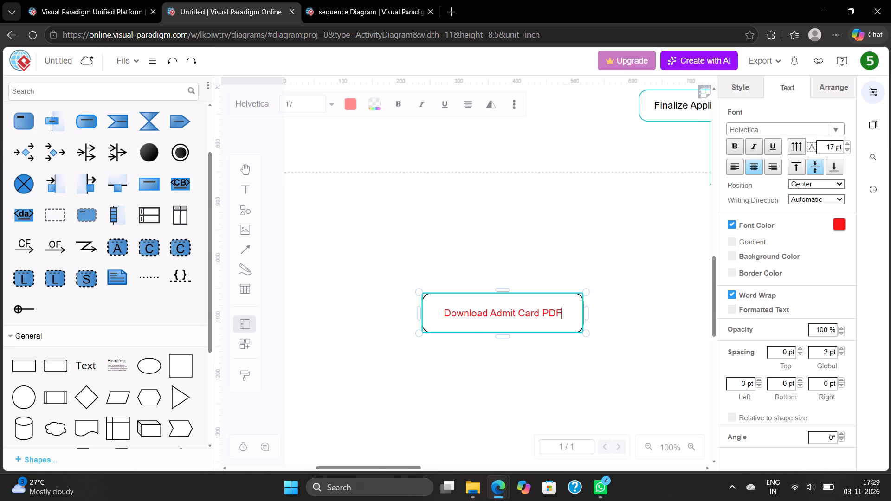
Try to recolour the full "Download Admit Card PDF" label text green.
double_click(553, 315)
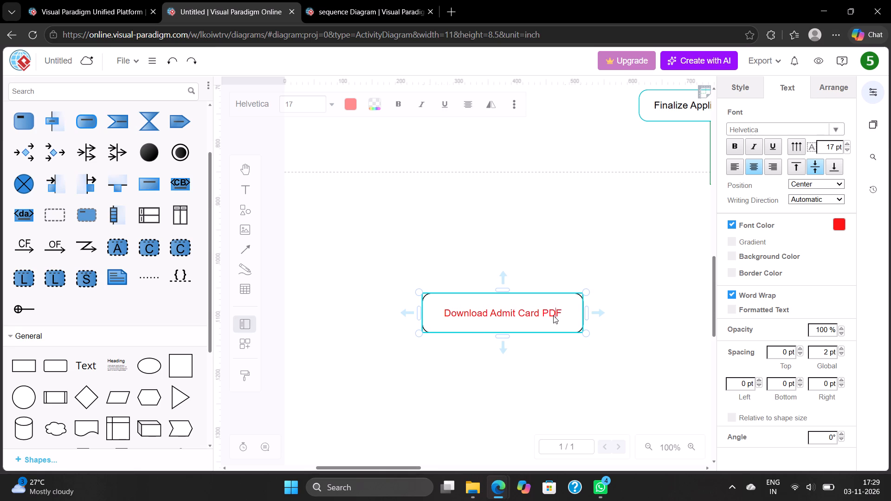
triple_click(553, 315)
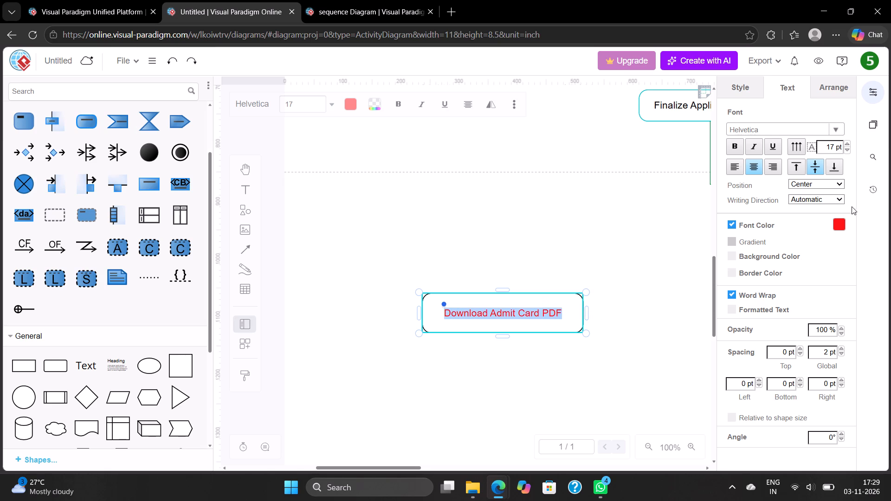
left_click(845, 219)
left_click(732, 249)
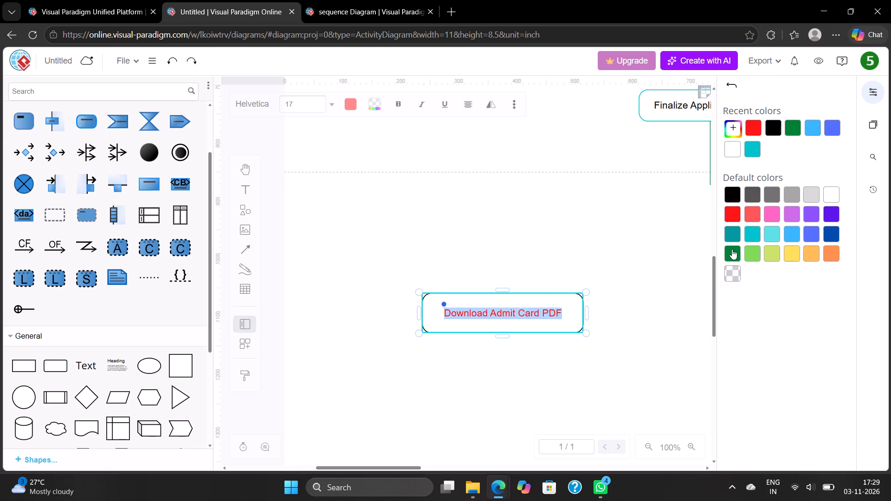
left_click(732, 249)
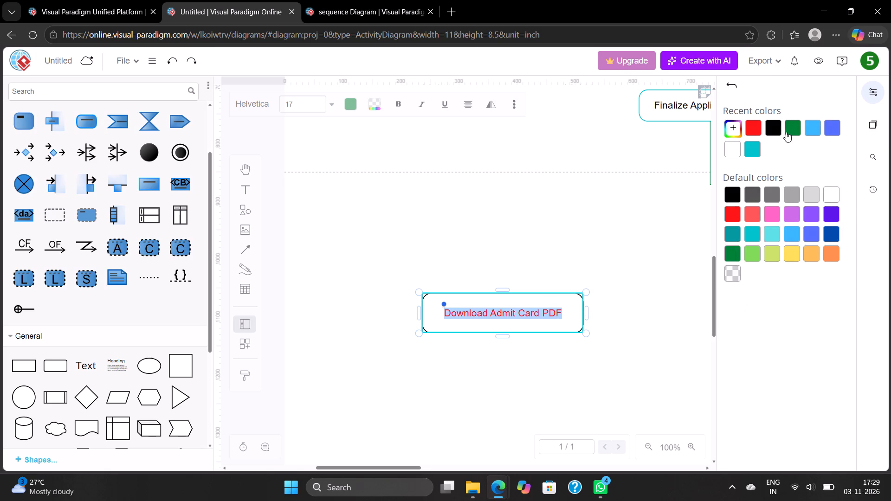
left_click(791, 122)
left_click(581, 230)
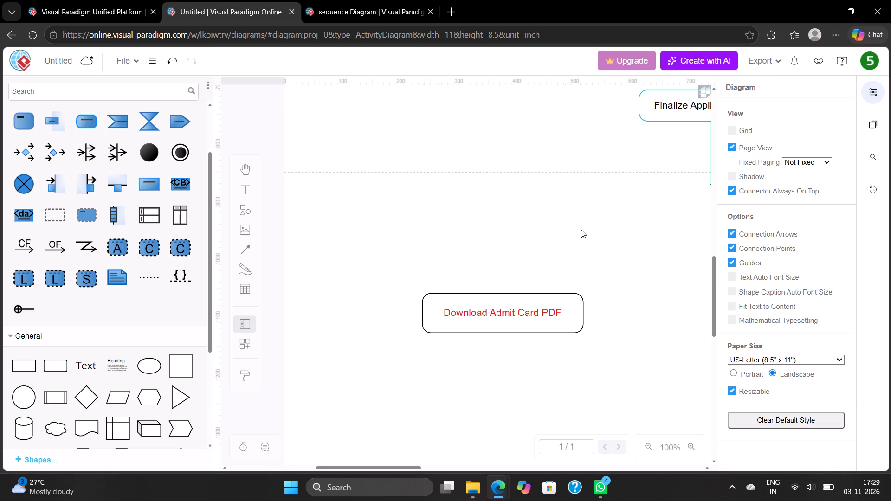
Set the font colour of the entire "Download Admit Card PDF" label to green.
double_click(550, 315)
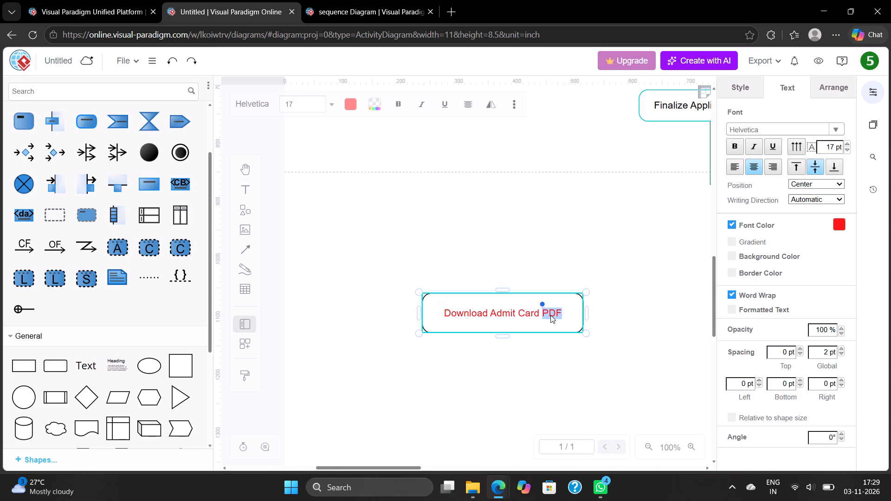
triple_click(550, 315)
left_click(550, 315)
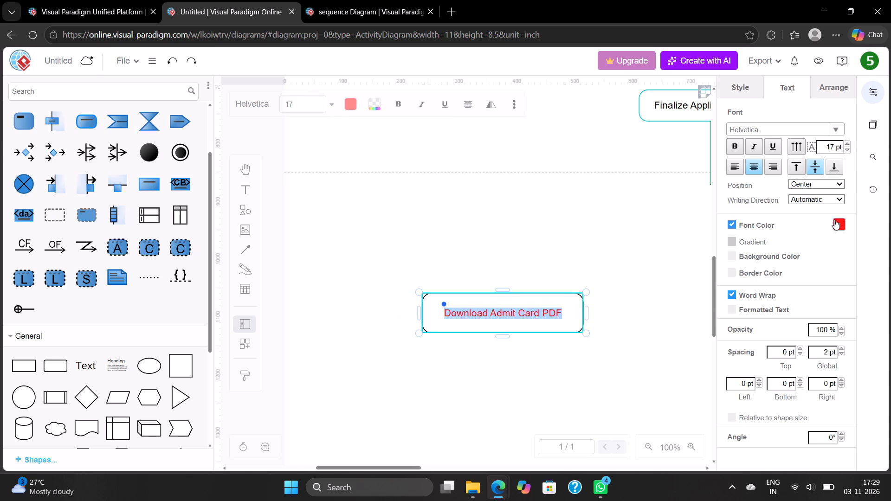
left_click(834, 219)
left_click(733, 248)
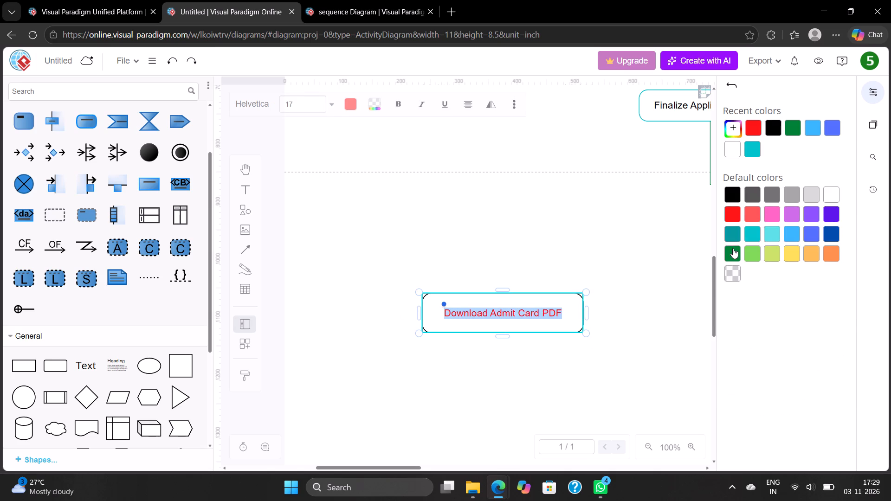
left_click(733, 248)
triple_click(733, 248)
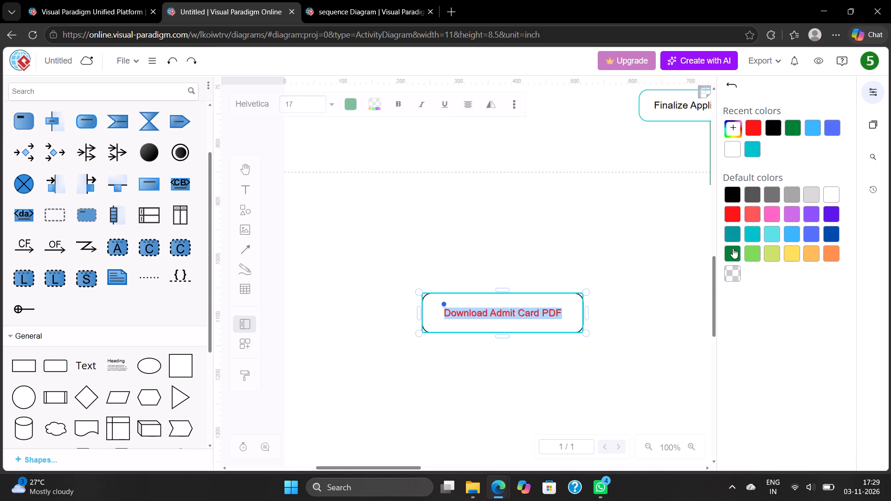
left_click(830, 194)
left_click(734, 192)
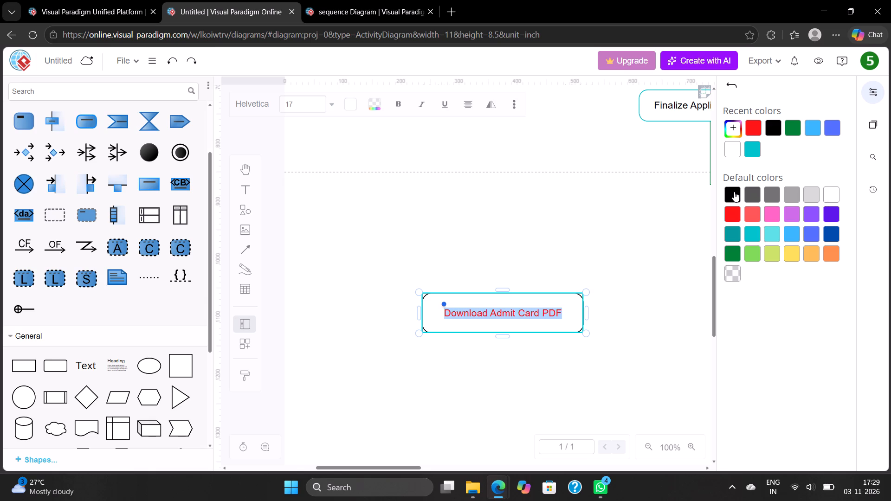
left_click(731, 253)
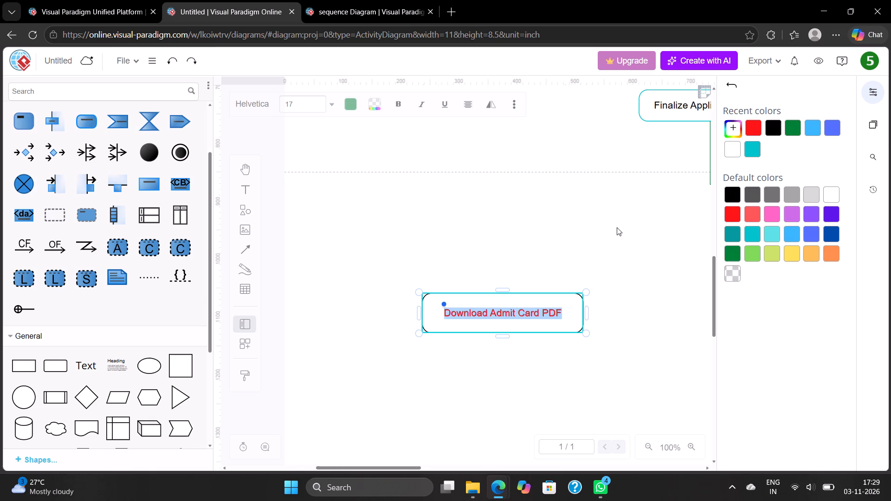
left_click(617, 227)
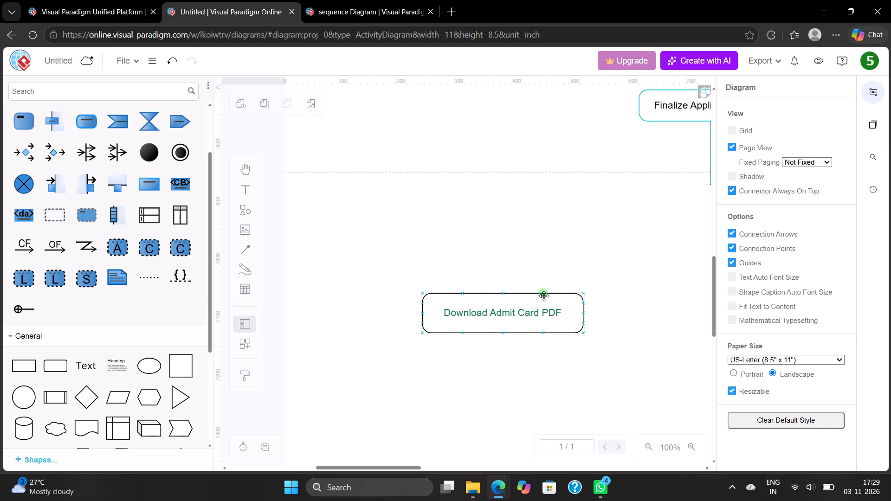
Set the outline colour of the "Download Admit Card PDF" action to green.
left_click(542, 296)
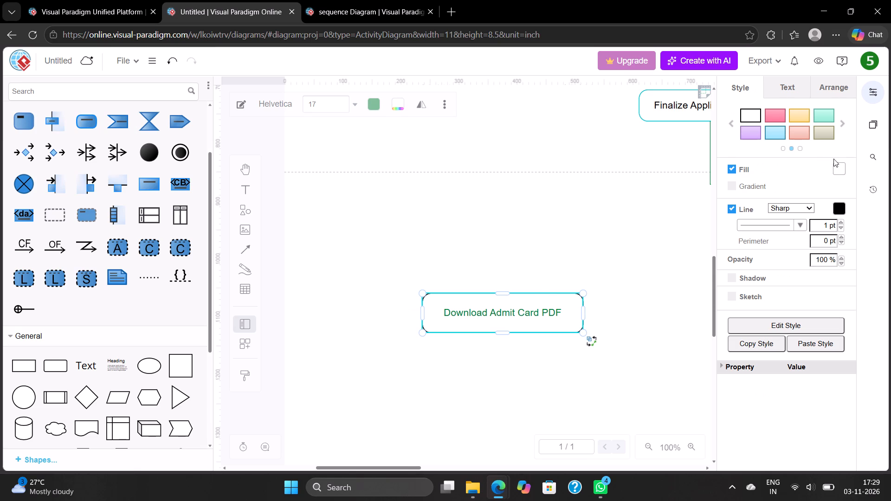
left_click(839, 206)
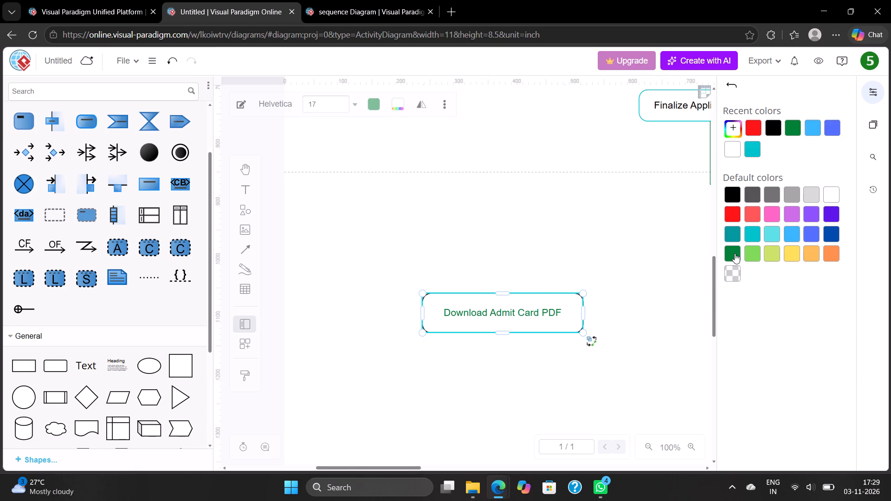
left_click(735, 253)
left_click(596, 219)
Move the "Download Admit Card PDF" action up and to the left, a little below the level of "Verify & Issue Admit Cards".
scroll(596, 219, "left", 2)
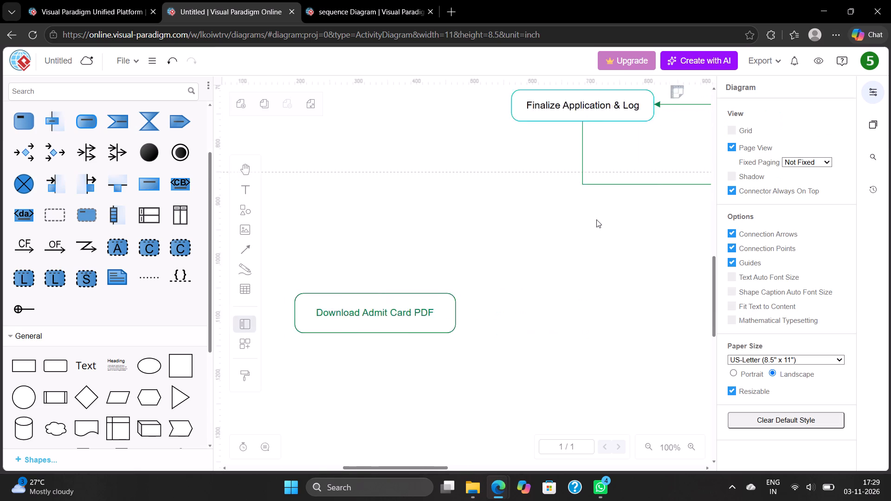
scroll(596, 219, "left", 2)
scroll(596, 219, "down", 2)
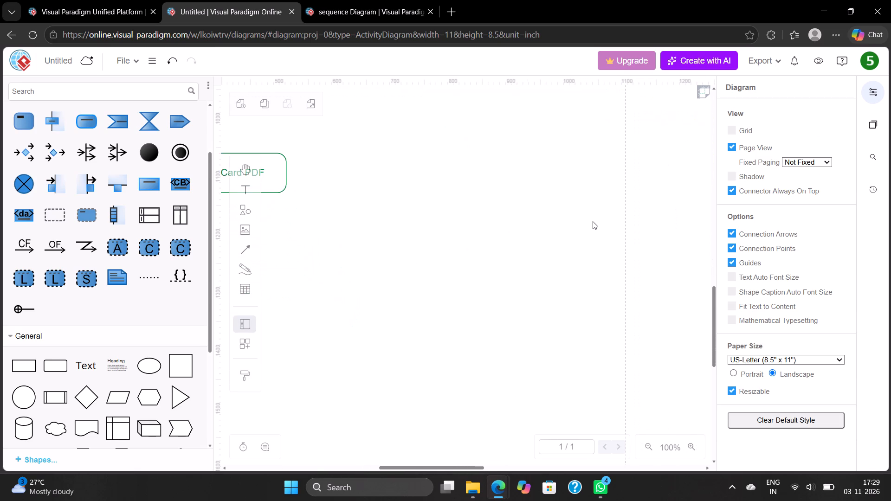
scroll(509, 172, "right", 1)
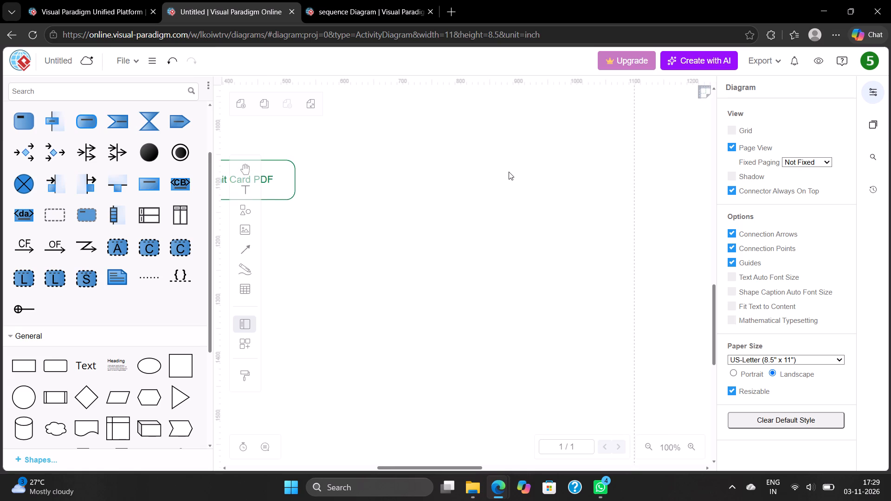
scroll(509, 172, "right", 1)
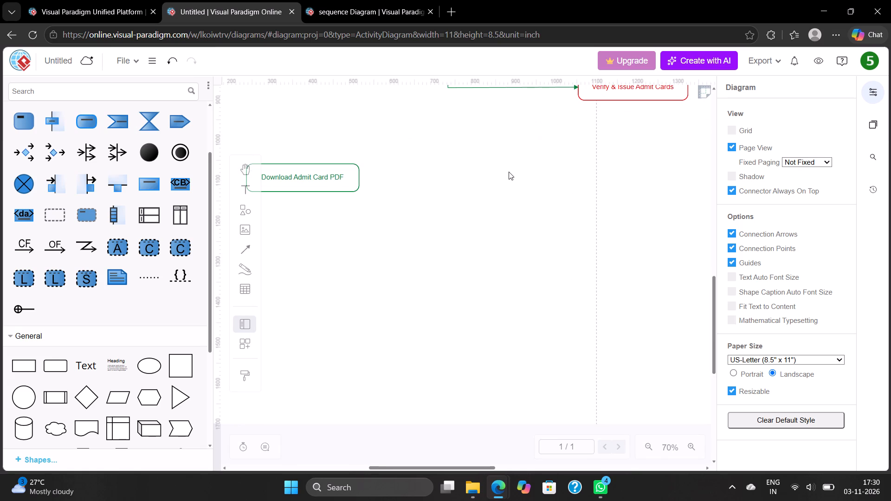
scroll(509, 172, "right", 1)
left_click_drag(381, 227, 375, 213)
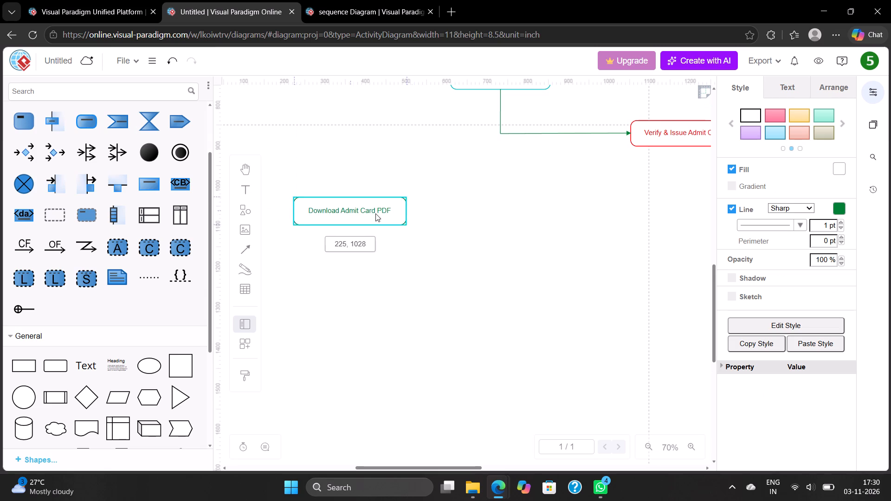
left_click_drag(375, 213, 363, 188)
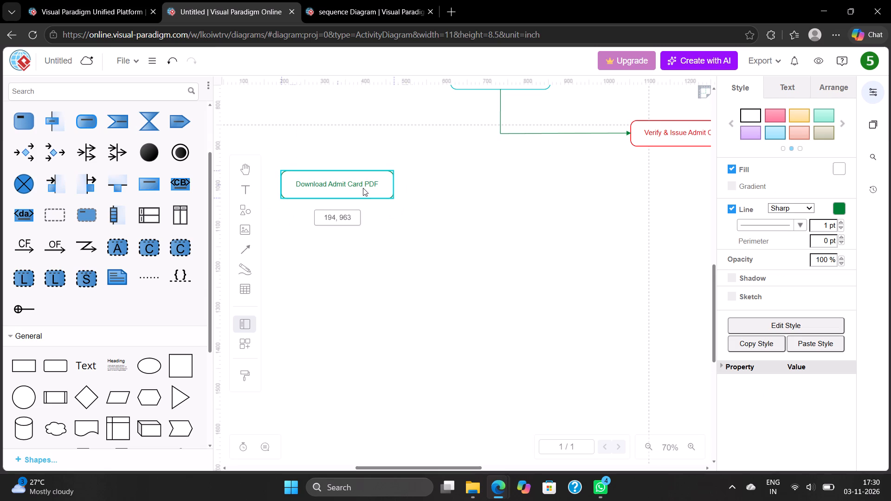
left_click_drag(363, 188, 367, 181)
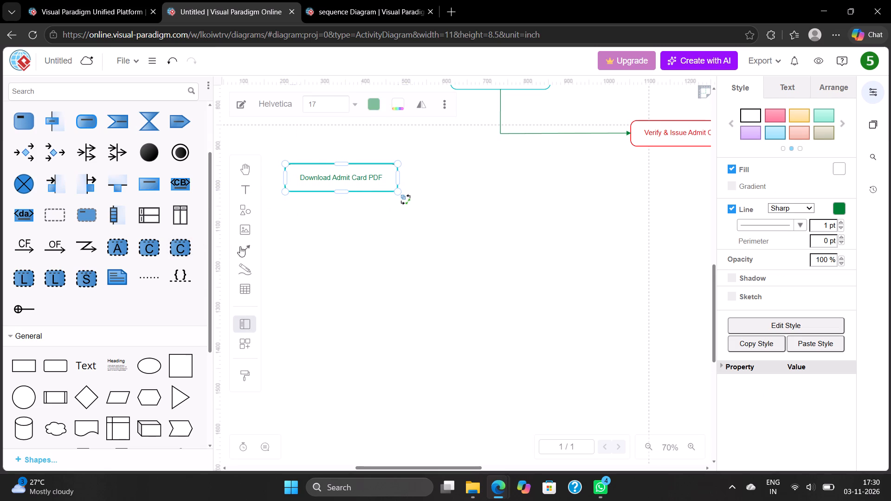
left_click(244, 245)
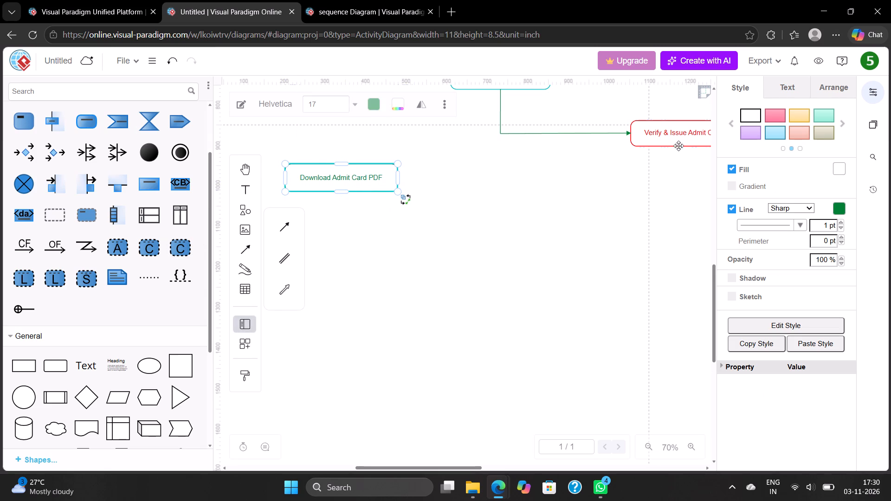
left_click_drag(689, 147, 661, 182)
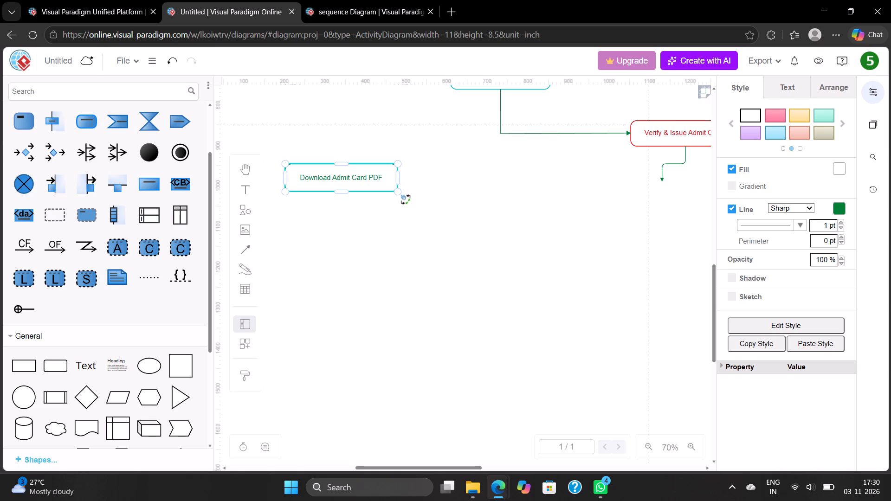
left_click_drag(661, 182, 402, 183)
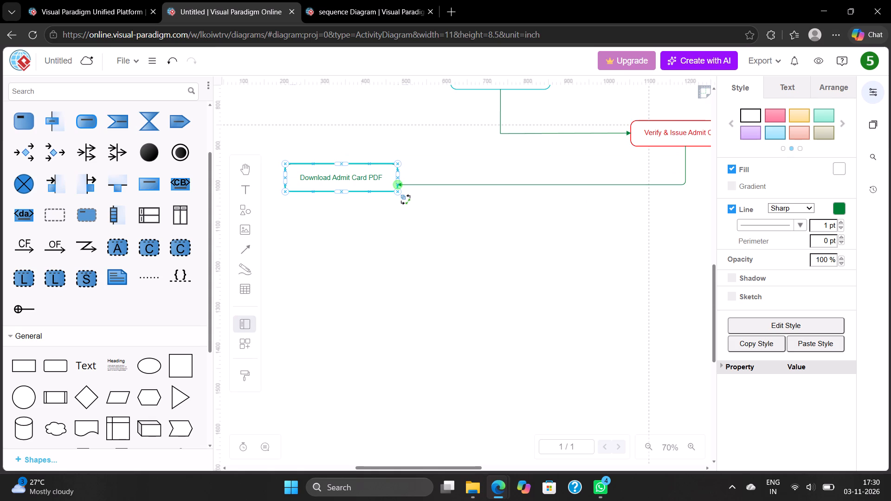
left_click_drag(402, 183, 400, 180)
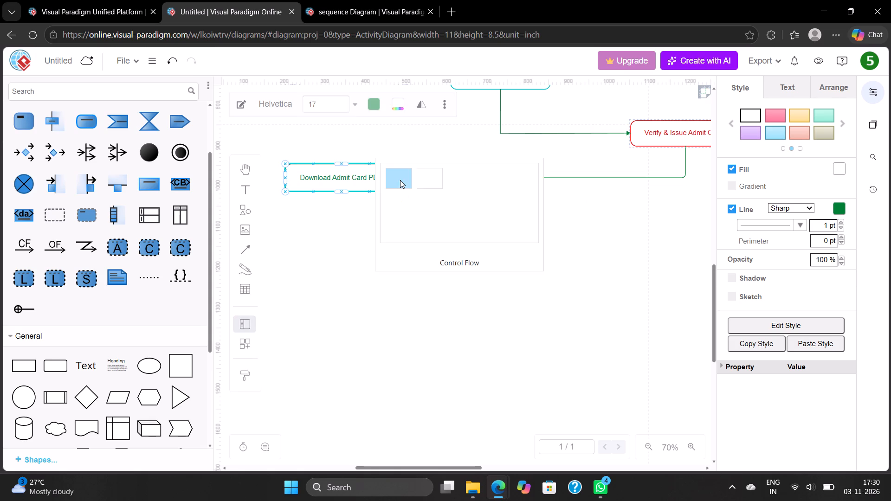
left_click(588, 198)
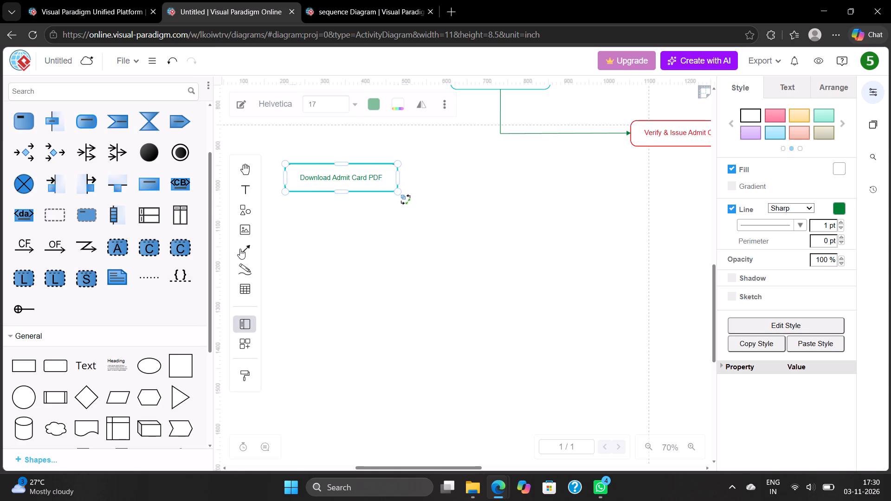
Draw a straight arrow from the middle of the lower edge of "Verify & Issue Admit Cards" to the right side of "Download Admit Card PDF".
left_click(240, 249)
left_click(278, 231)
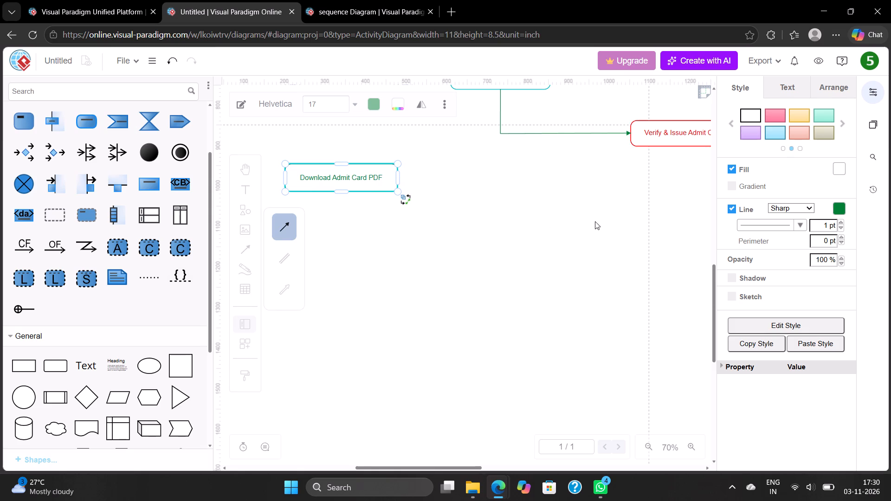
left_click_drag(684, 147, 648, 177)
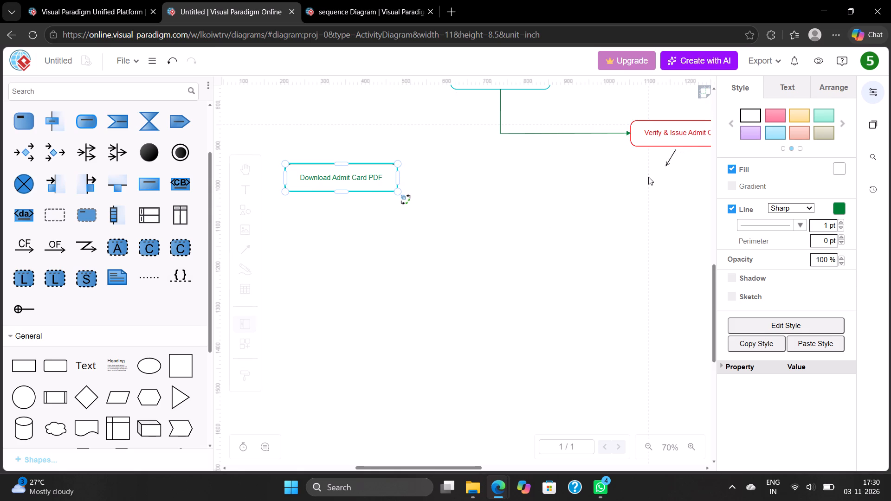
left_click_drag(648, 177, 399, 180)
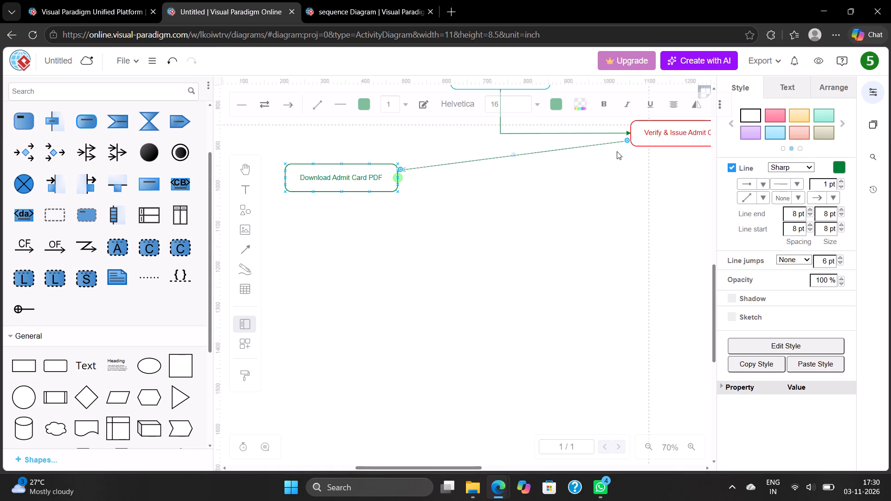
left_click_drag(626, 140, 667, 158)
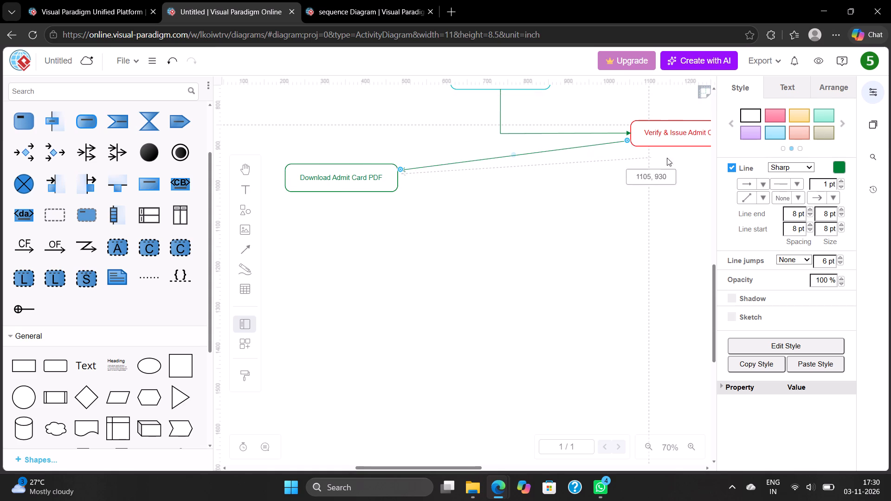
left_click_drag(667, 158, 691, 148)
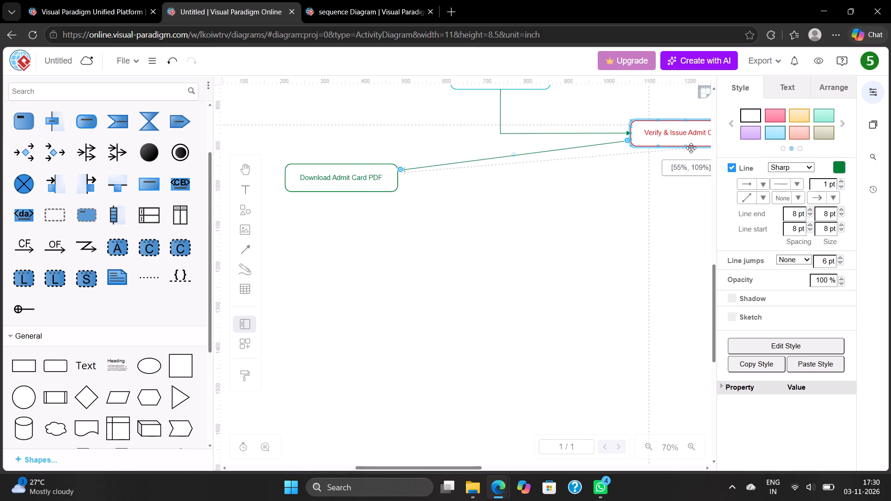
left_click_drag(691, 148, 687, 147)
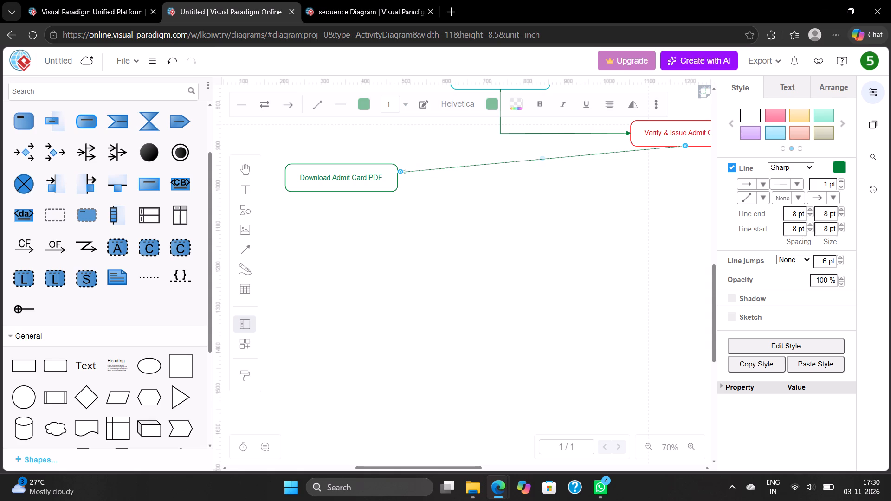
Bend the new arrow into a right angle below "Verify & Issue Admit Cards", running level into the right side of "Download Admit Card PDF".
left_click_drag(544, 158, 672, 183)
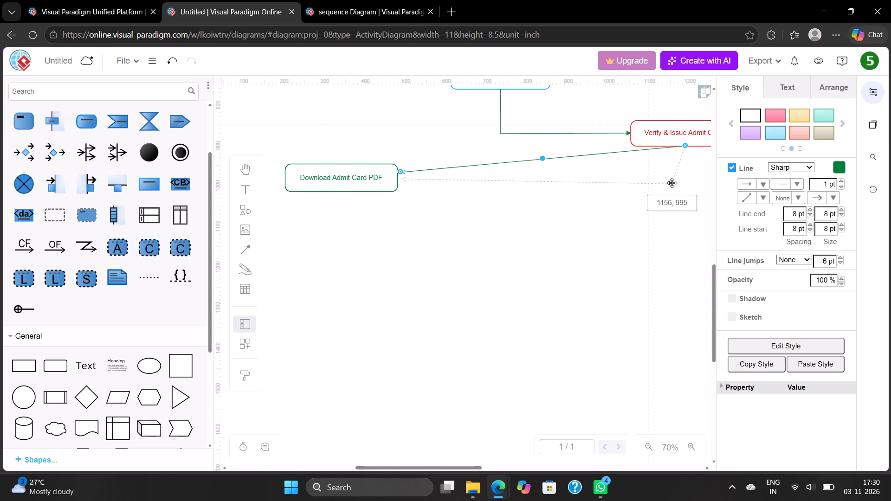
left_click_drag(672, 183, 686, 171)
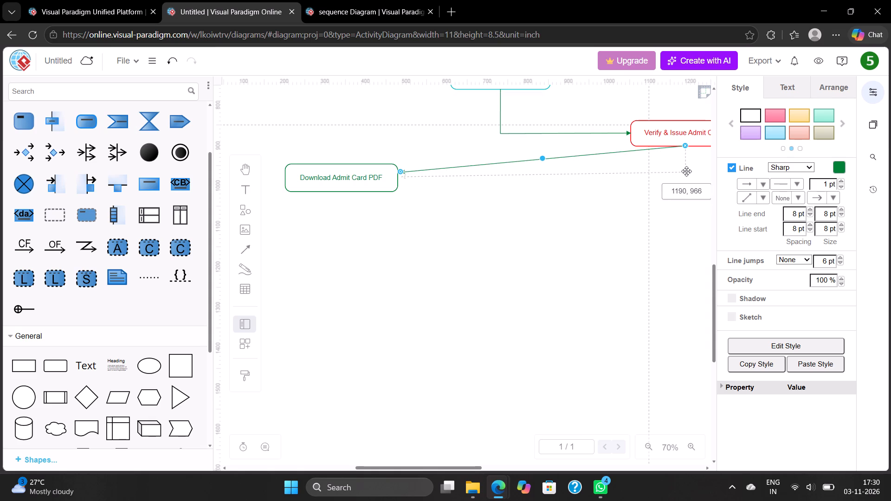
left_click_drag(686, 171, 686, 178)
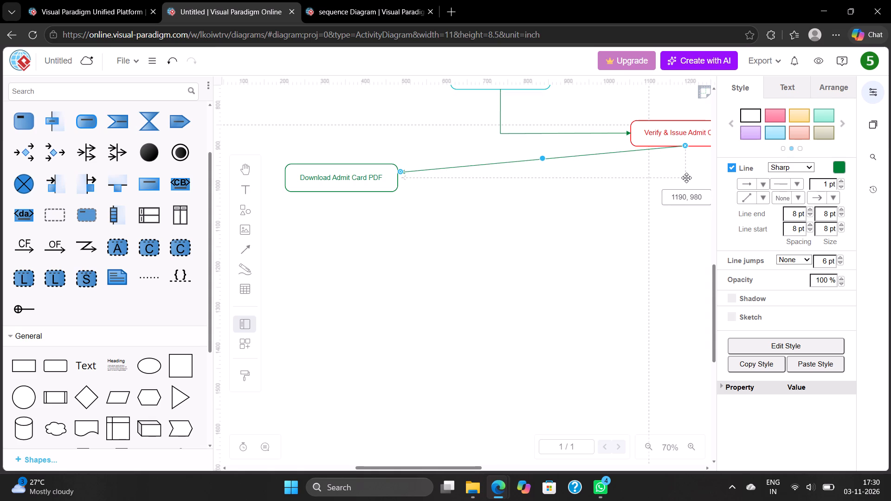
left_click_drag(686, 178, 687, 178)
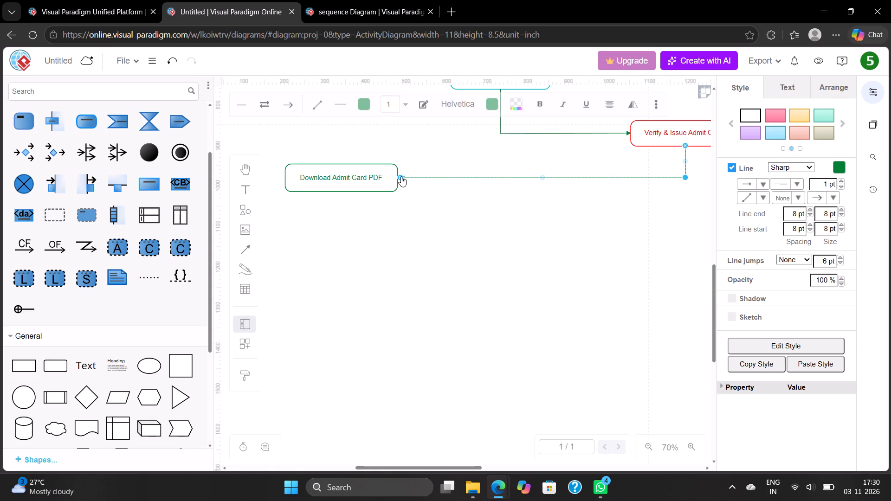
left_click(401, 176)
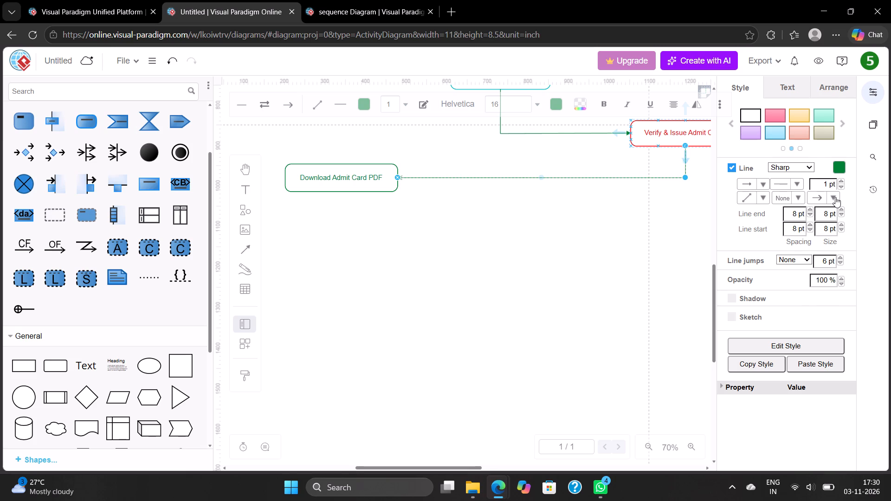
Give the arrow into "Download Admit Card PDF" a solid filled arrowhead at its end.
left_click(835, 197)
left_click(814, 153)
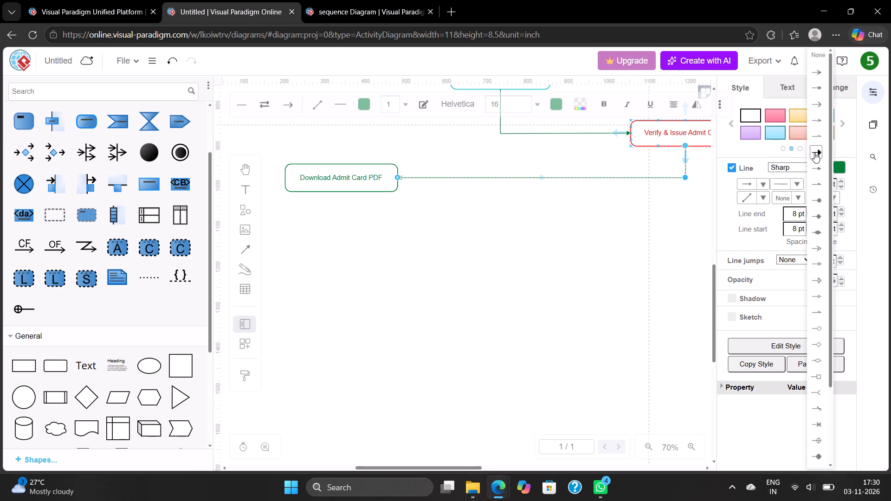
left_click(551, 258)
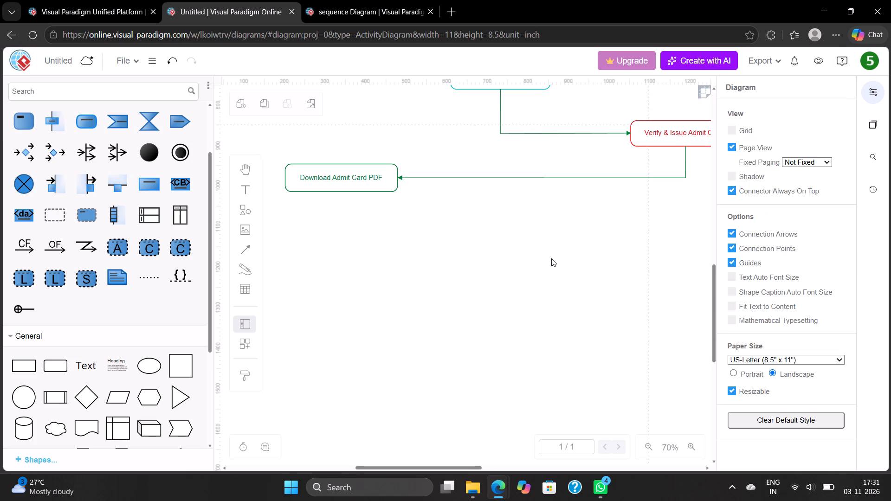
Add a solid round initial node just left of "Download Admit Card PDF", vertically centred on that action.
scroll(551, 258, "up", 2)
scroll(551, 258, "right", 2)
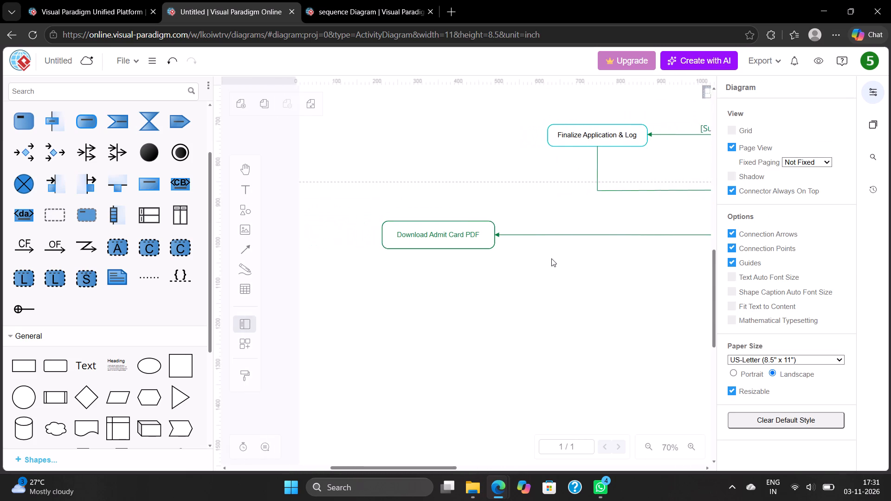
scroll(551, 258, "right", 1)
left_click(152, 159)
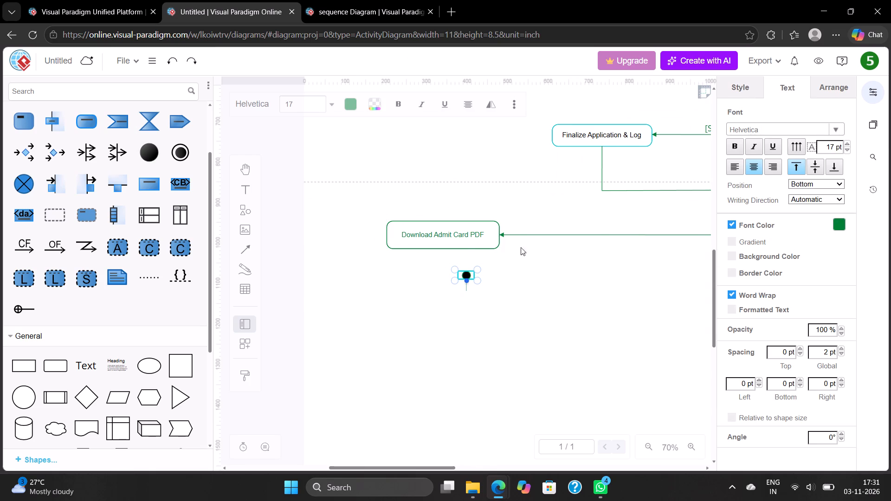
left_click(464, 277)
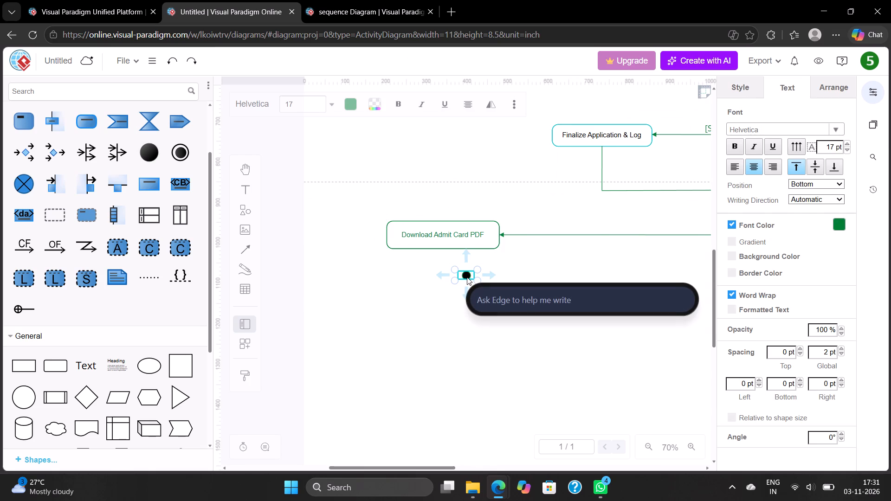
left_click_drag(467, 277, 344, 238)
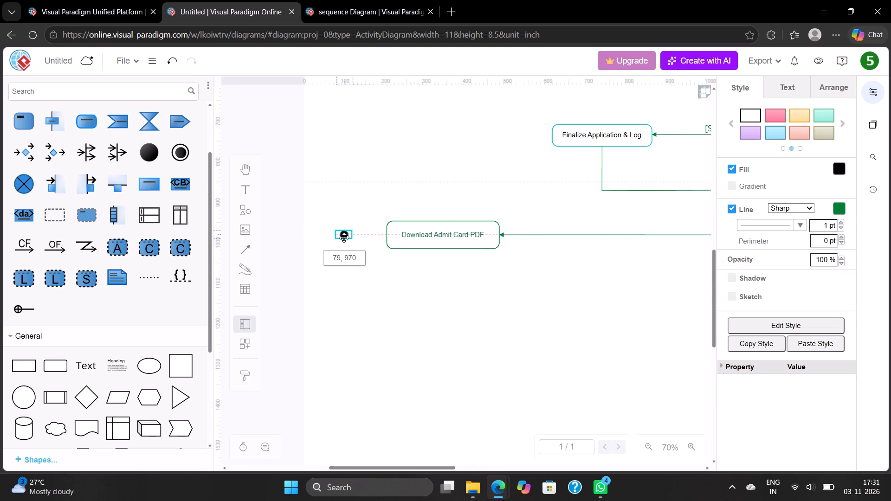
left_click_drag(344, 238, 342, 236)
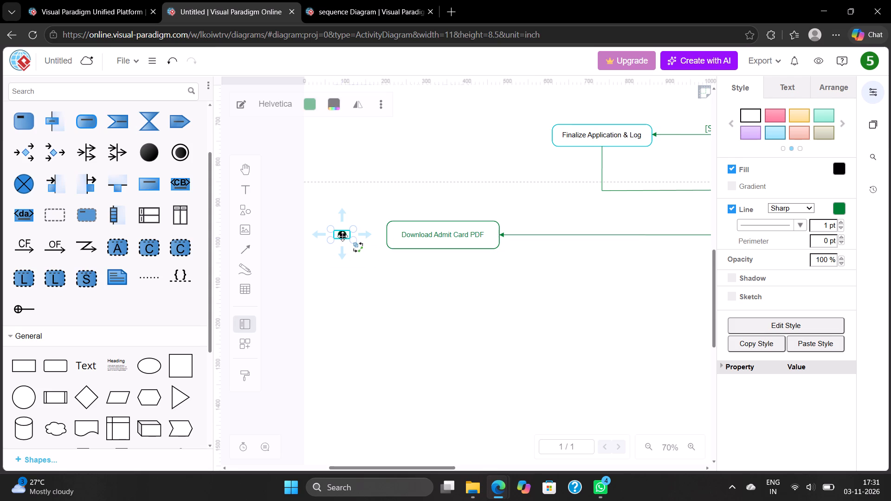
Enlarge the small node beside "Download Admit Card PDF" into a clear circle and realign it with the action's centre.
left_click(351, 240)
left_click_drag(352, 241, 355, 253)
left_click_drag(343, 241, 339, 237)
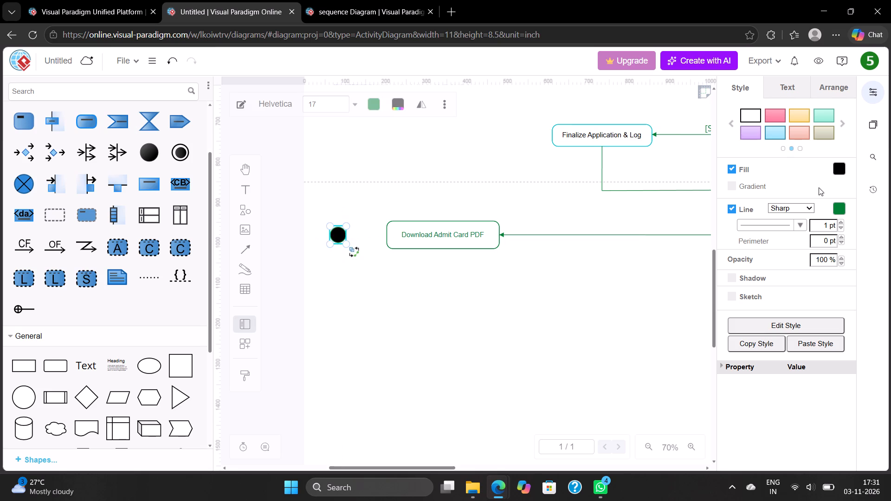
Set the fill colour of the round node beside "Download Admit Card PDF" to green.
left_click(839, 171)
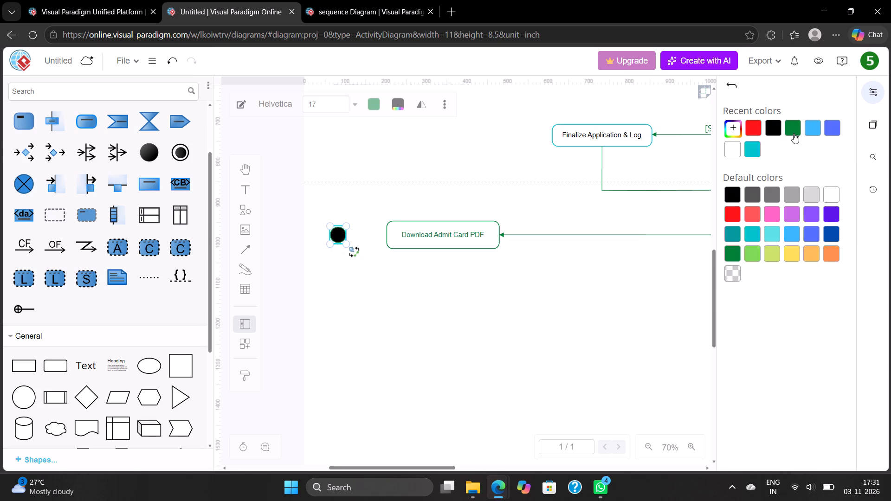
left_click(794, 133)
left_click(448, 304)
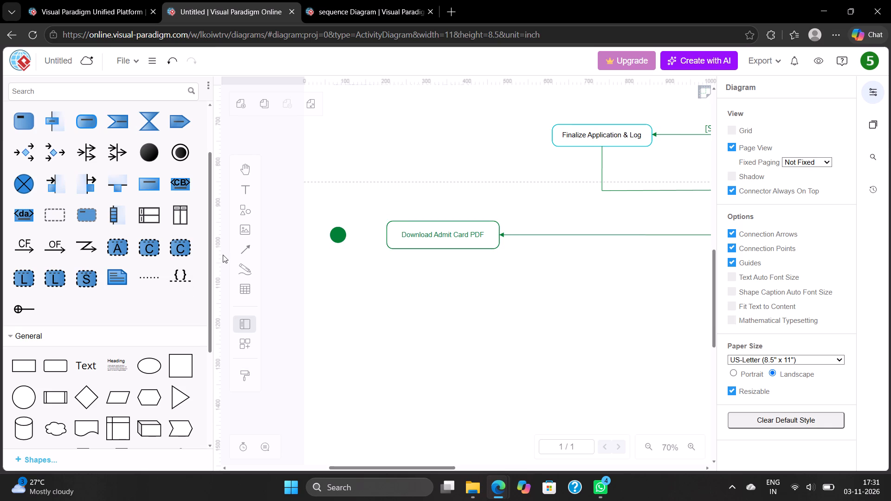
Draw a straight arrow with a solid filled arrowhead from the left side of "Download Admit Card PDF" to the green node.
left_click(241, 249)
left_click(282, 223)
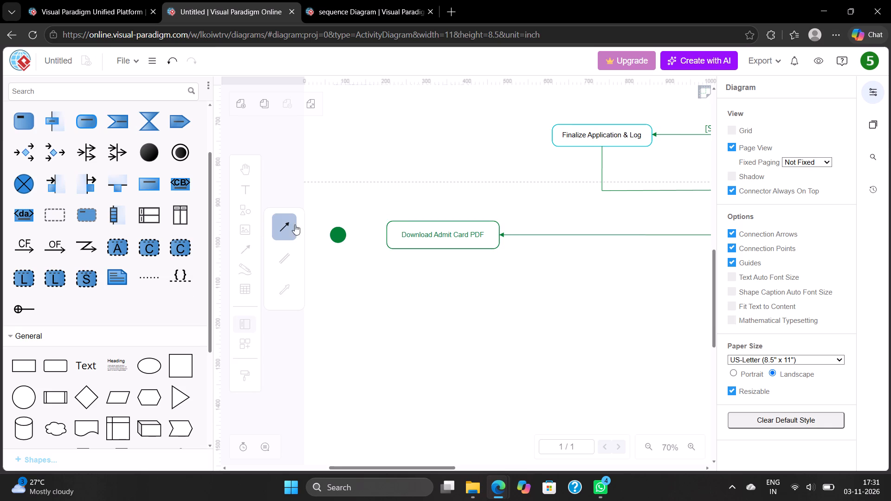
left_click_drag(387, 233, 364, 233)
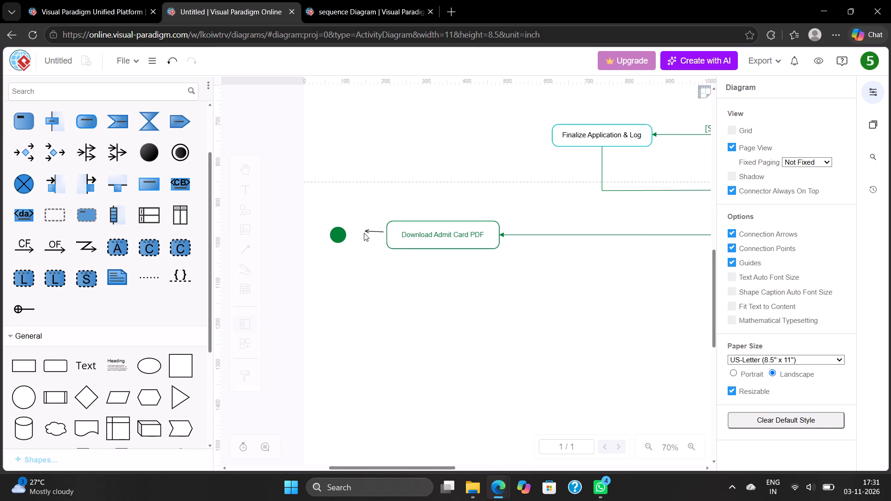
left_click_drag(364, 233, 348, 237)
left_click_drag(348, 237, 347, 237)
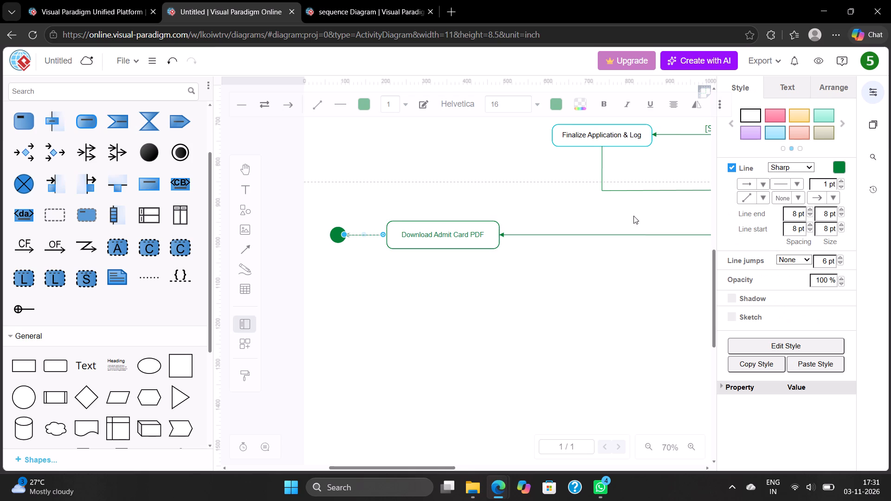
left_click(829, 198)
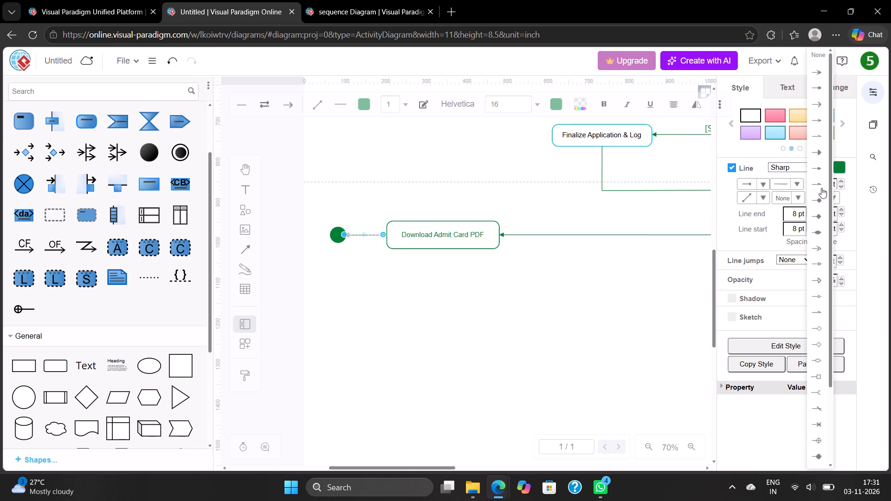
left_click(816, 156)
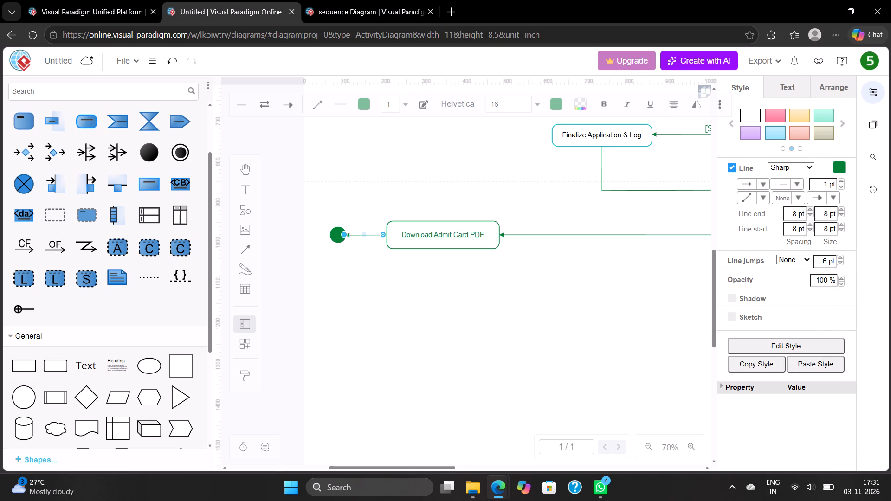
left_click(383, 233)
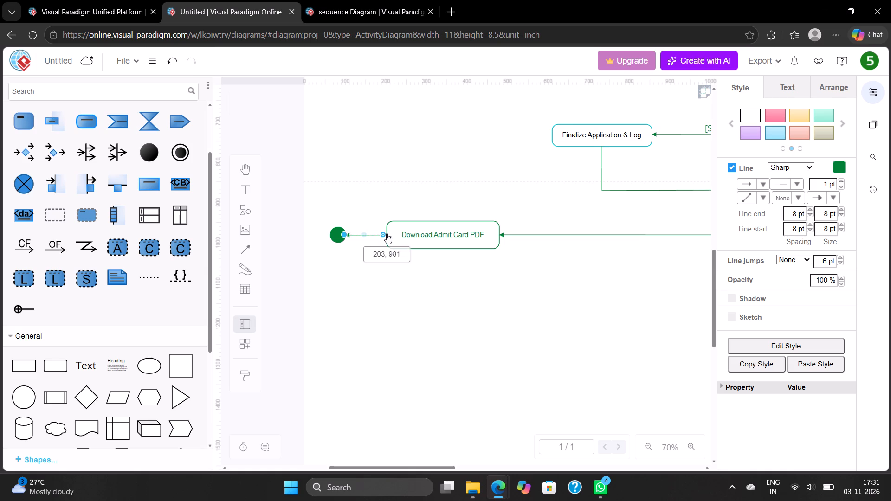
left_click(353, 218)
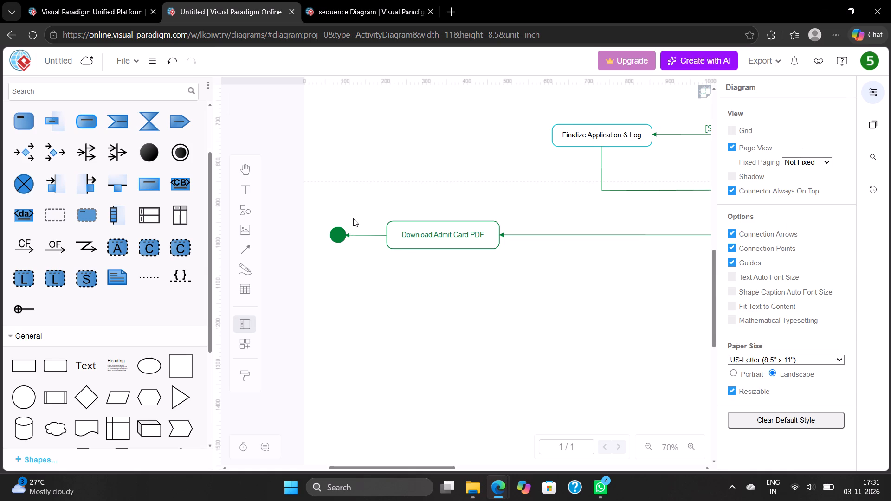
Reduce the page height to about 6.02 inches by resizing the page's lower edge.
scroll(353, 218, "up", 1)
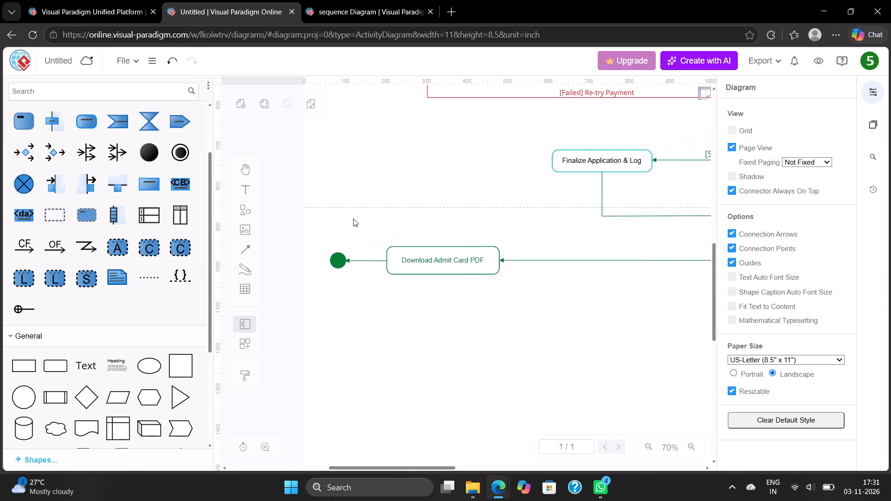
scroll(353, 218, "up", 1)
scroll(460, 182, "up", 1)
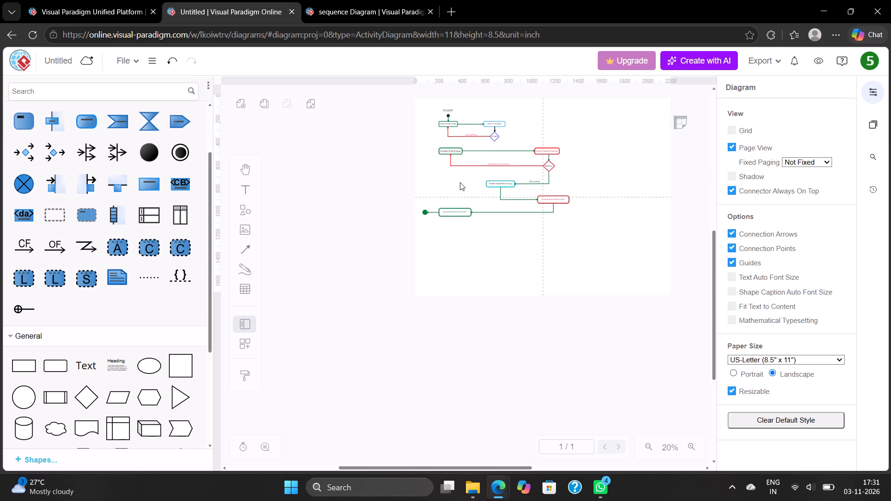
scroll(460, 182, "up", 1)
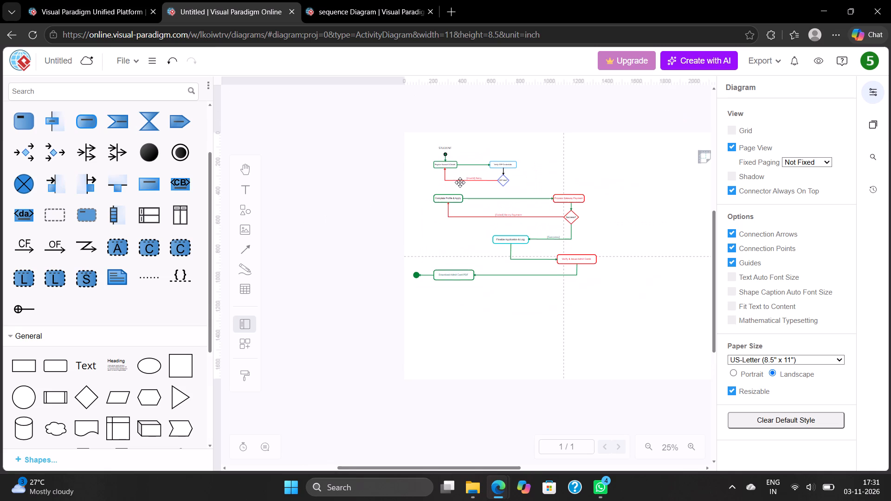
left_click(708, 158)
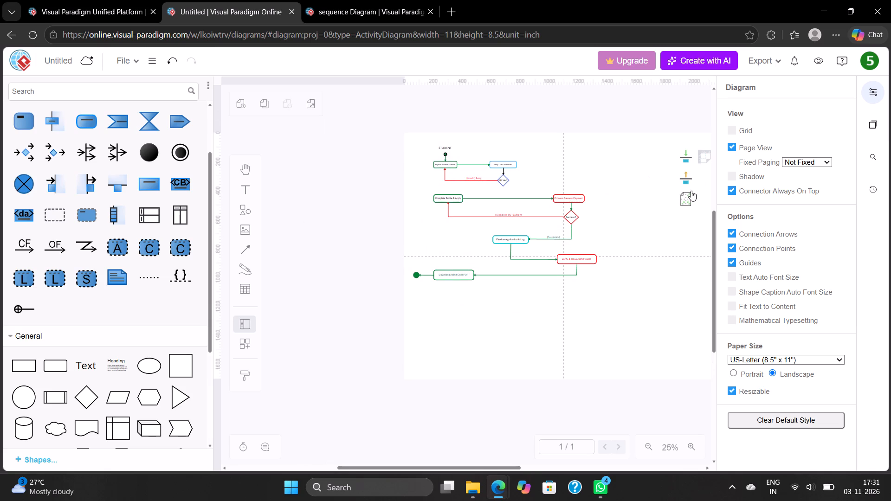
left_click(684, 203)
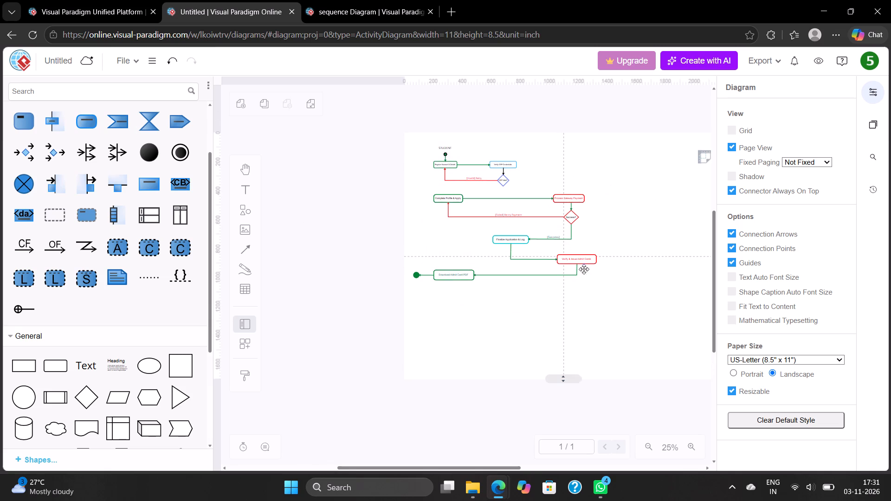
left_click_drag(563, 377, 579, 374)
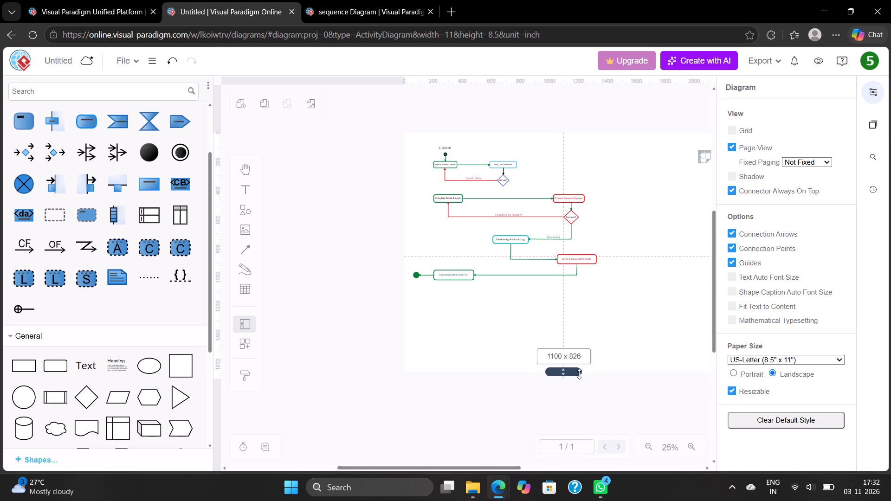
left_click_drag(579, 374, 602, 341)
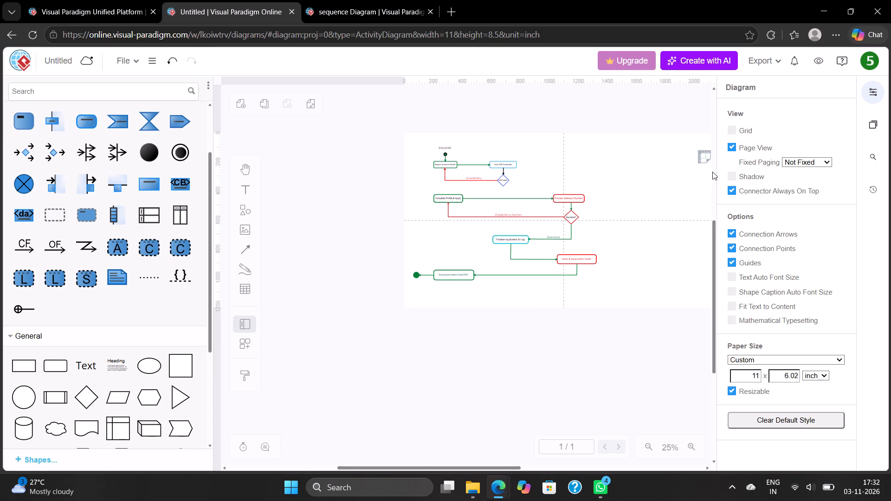
Extend the page height to about 12.14 inches by resizing the page's lower edge.
left_click(707, 158)
left_click(688, 195)
left_click_drag(561, 306, 567, 318)
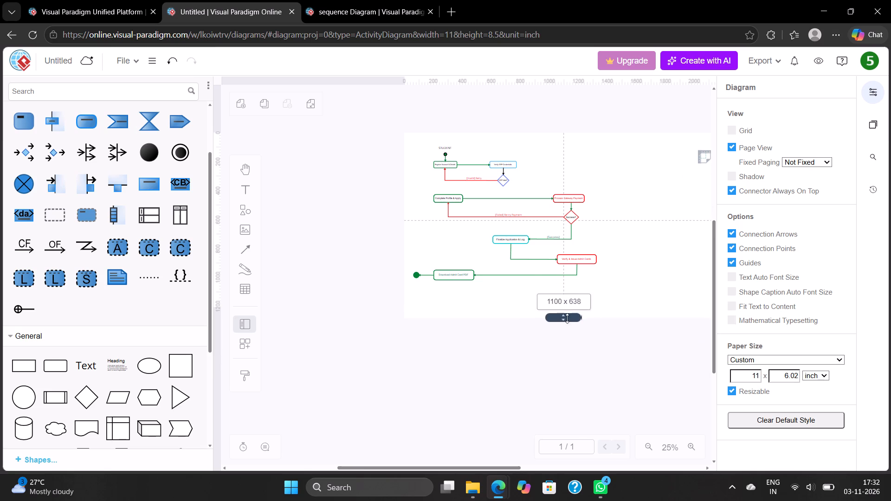
left_click_drag(567, 318, 583, 394)
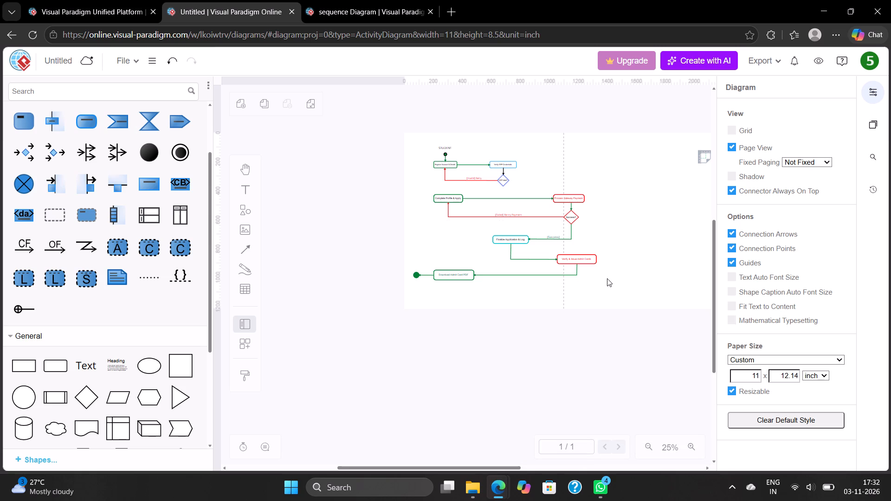
Reduce the page height to about 12.06 inches by resizing the page's lower edge.
left_click(704, 158)
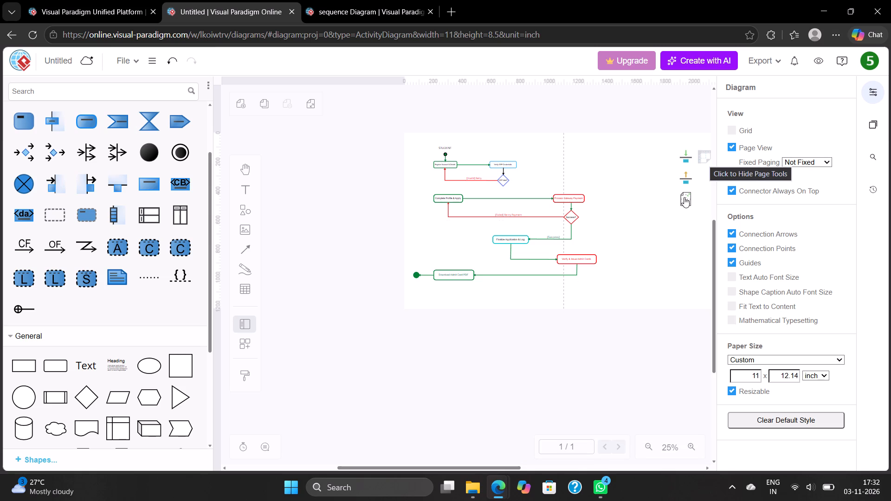
left_click(684, 197)
left_click_drag(565, 308, 599, 306)
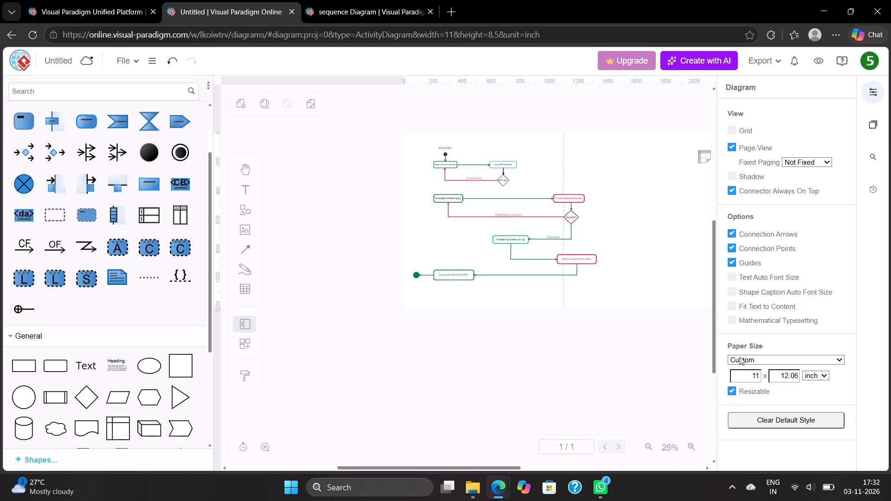
Set the page width to 14 inches in the custom paper size.
left_click(758, 375)
key("BackSpace")
key("BackSpace")
key("1")
key("4")
left_click(784, 401)
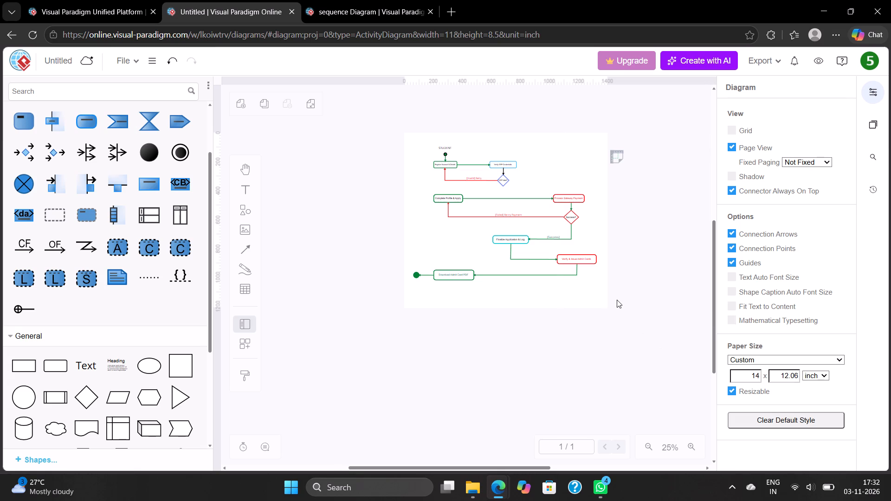
left_click(617, 300)
Save the diagram as "Activity Diagram" in the Draft project of the Visual Paradigm Workspace.
key("ctrl+s")
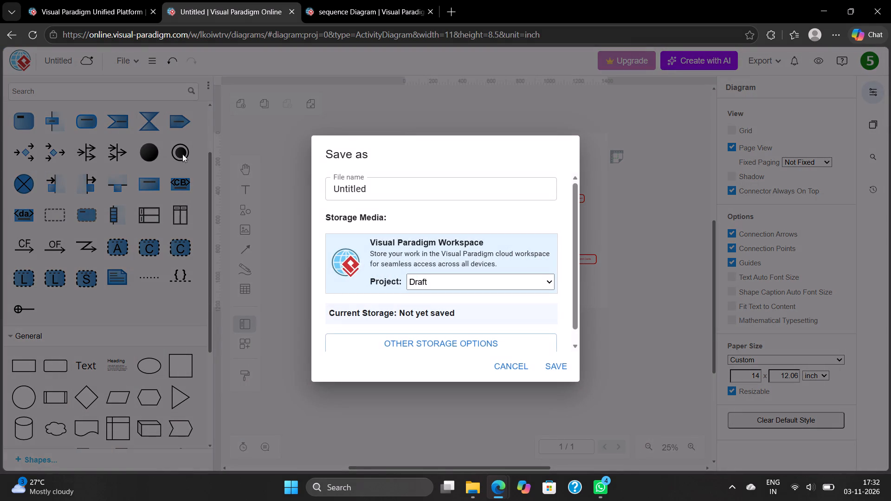
left_click(386, 182)
key("BackSpace")
key("BackSpace")
key("BackSpace")
key("BackSpace")
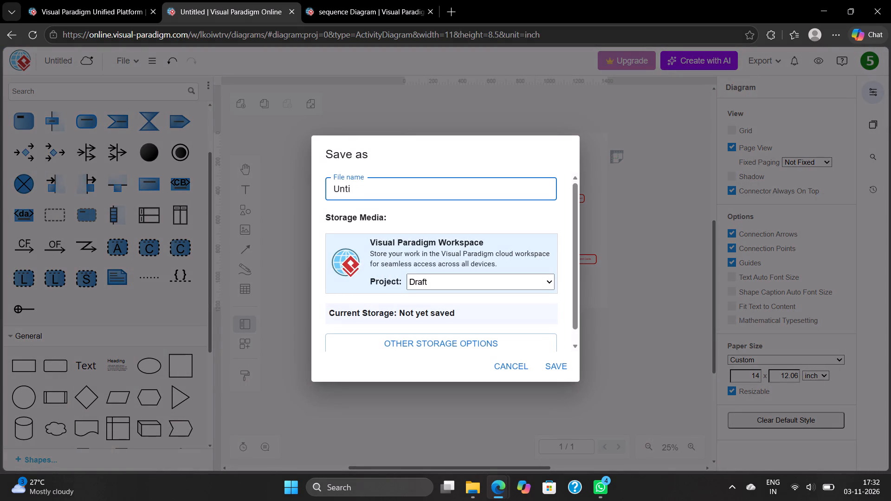
key("BackSpace")
key("BackSpace")
key("BackSpace")
key("BackSpace")
key("BackSpace")
type("Activity")
key("space")
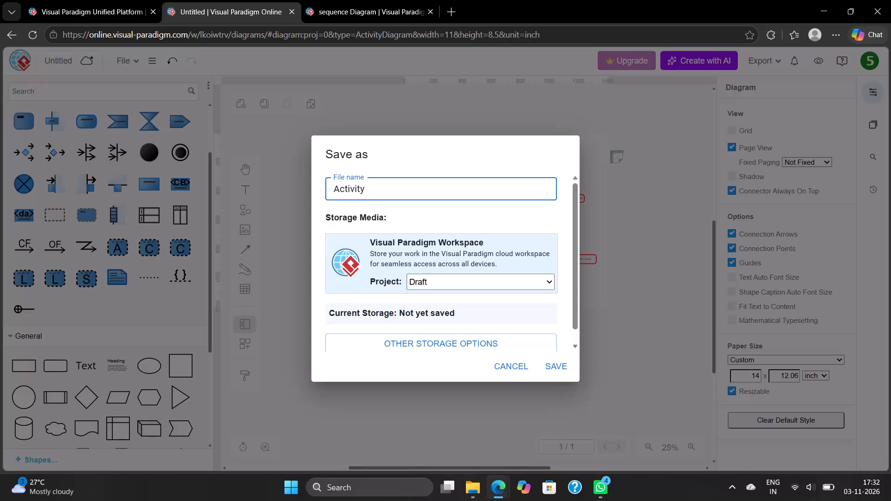
type("Diagr")
type("am")
left_click(558, 370)
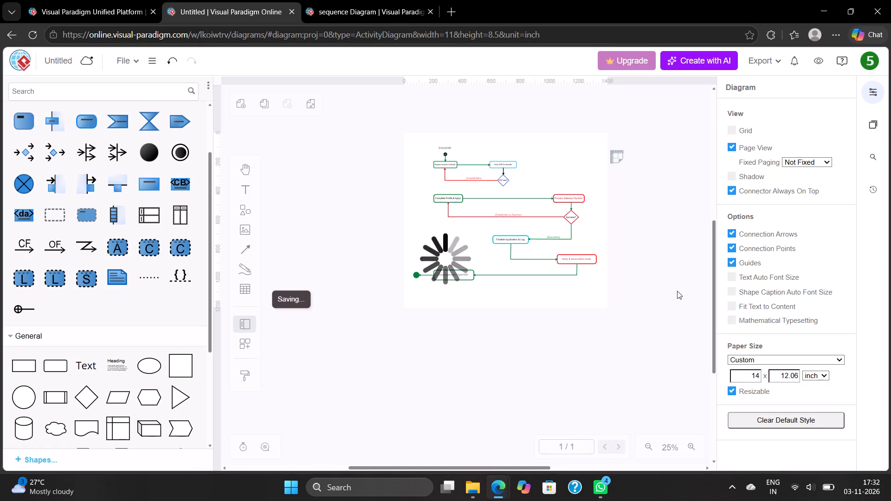
Export only the current page as a PDF and download the file.
left_click(768, 59)
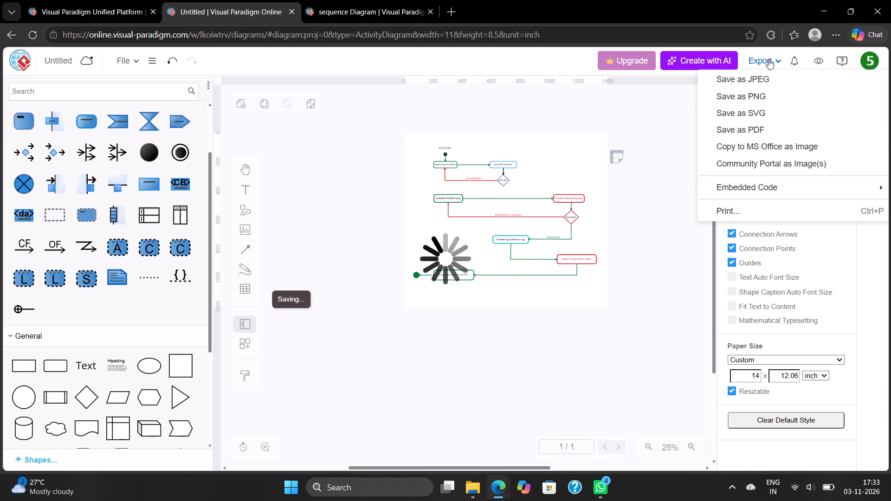
left_click(750, 133)
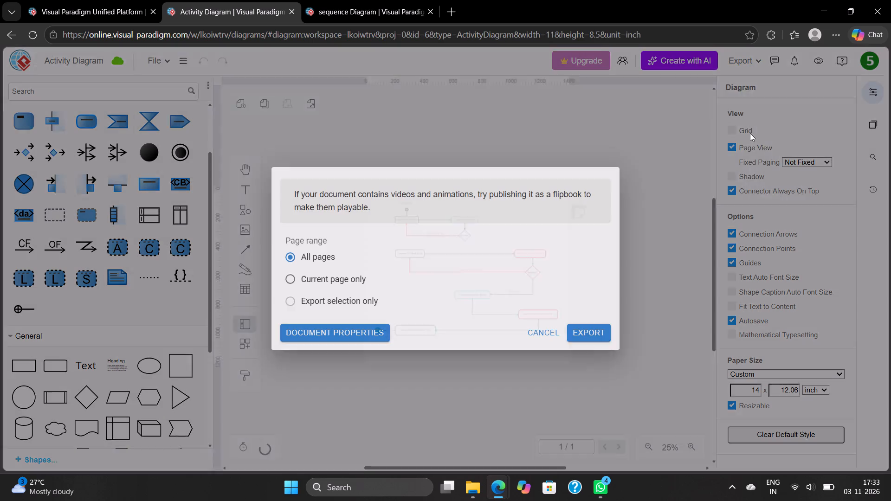
left_click(359, 271)
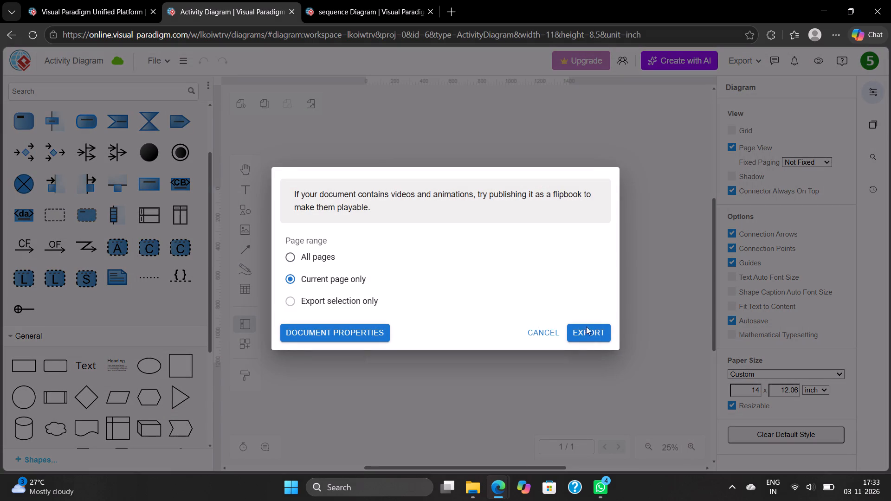
left_click(588, 335)
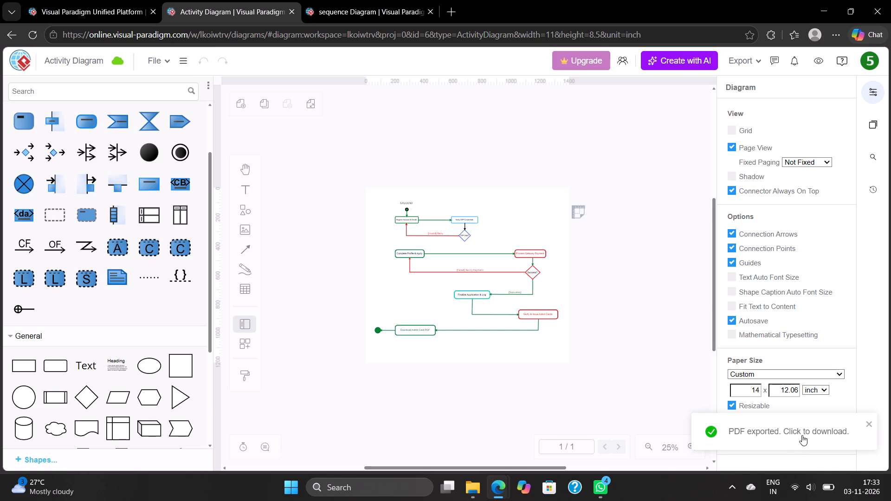
left_click(817, 433)
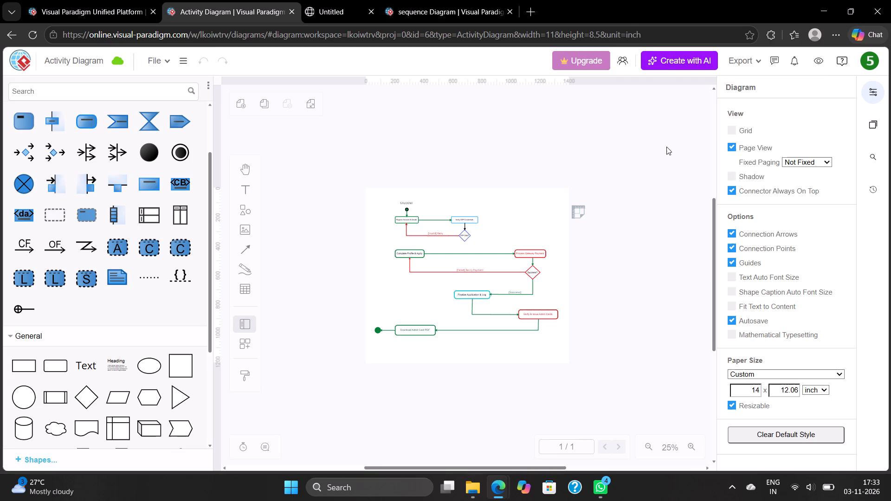
Open the downloaded Activity Diagram.pdf and check the shapes and connections of the whole diagram.
left_click(652, 103)
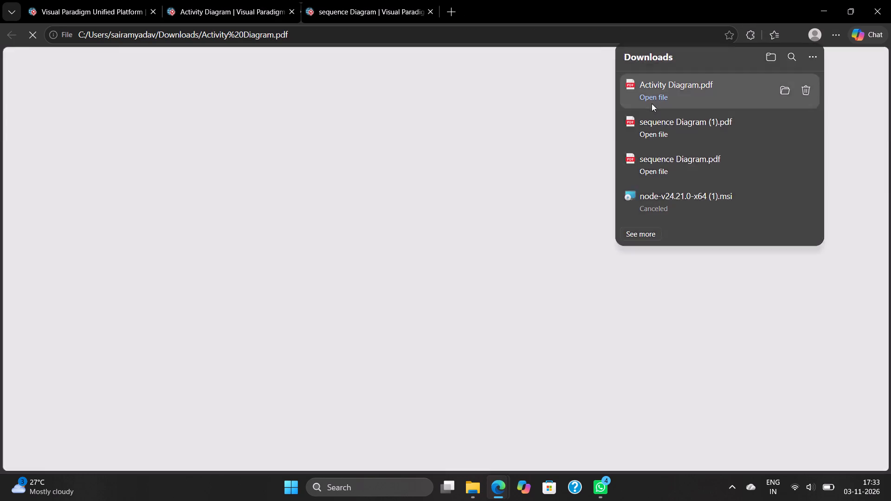
scroll(528, 190, "down", 1)
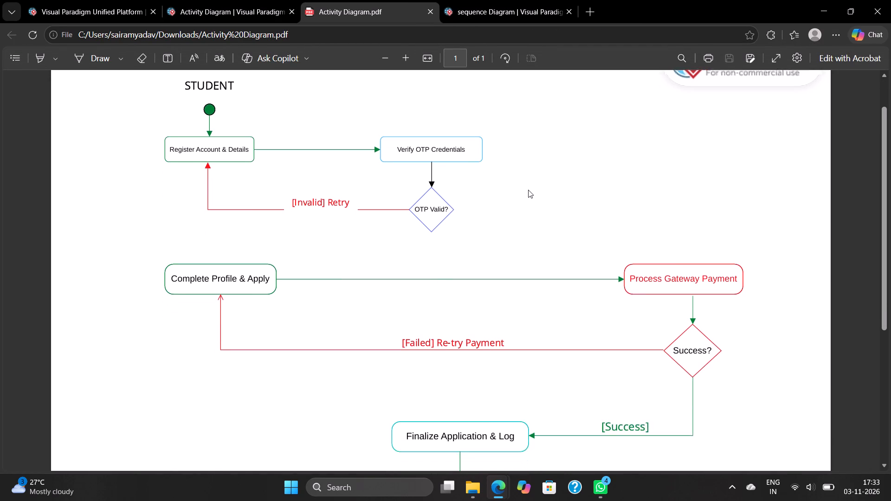
scroll(528, 190, "down", 3)
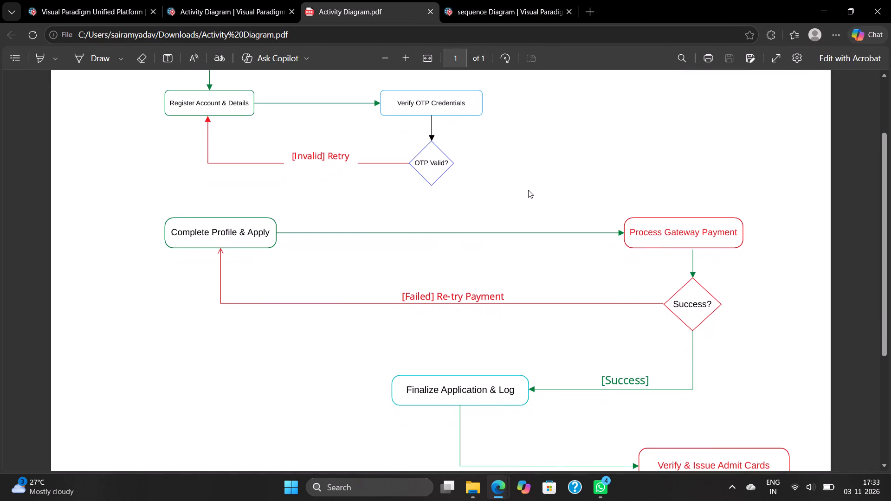
scroll(528, 190, "down", 1)
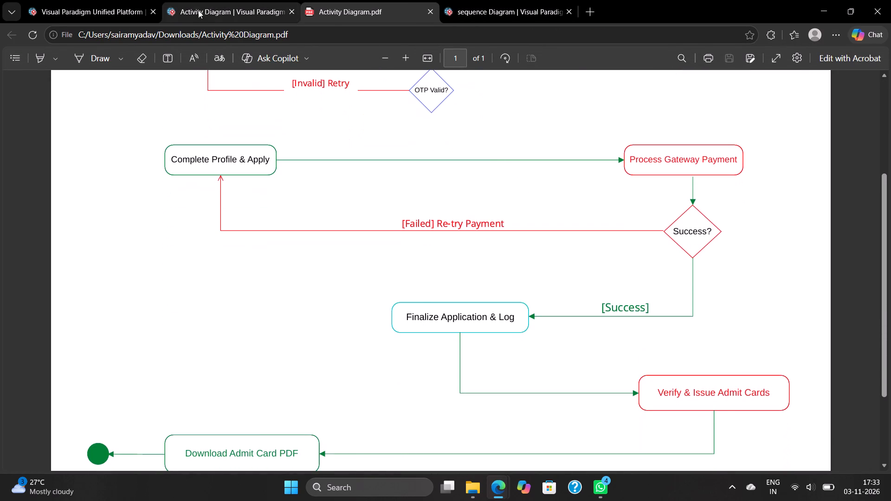
Back in the diagram editor, draw a straight green line without arrowheads from the bottom of "OTP Valid?" to the "Complete Profile & Apply" to "Process Gateway Payment" connector.
left_click(197, 6)
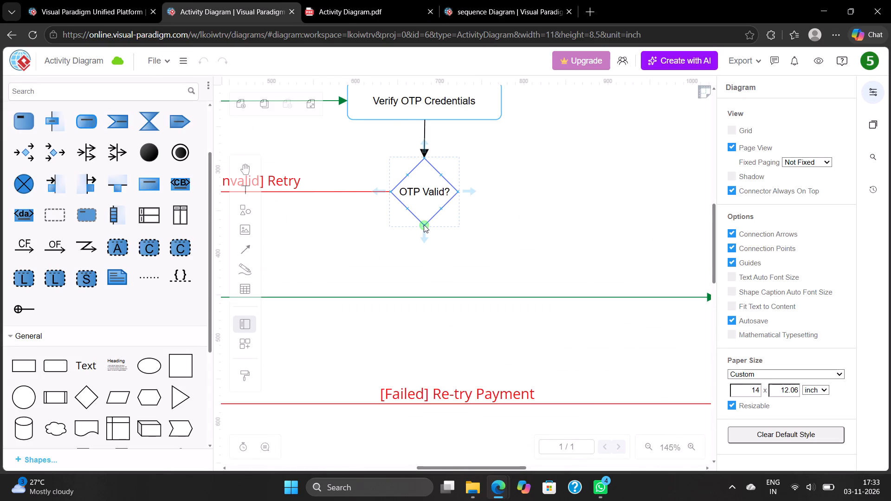
left_click(245, 247)
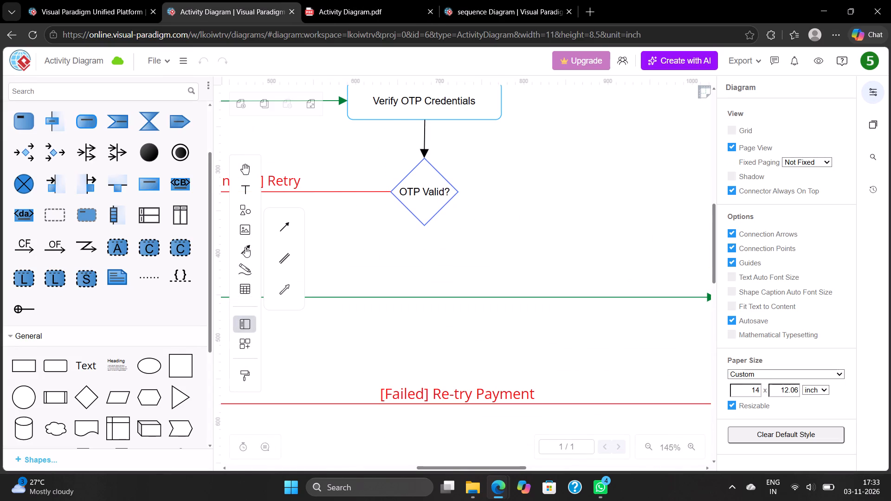
left_click(287, 224)
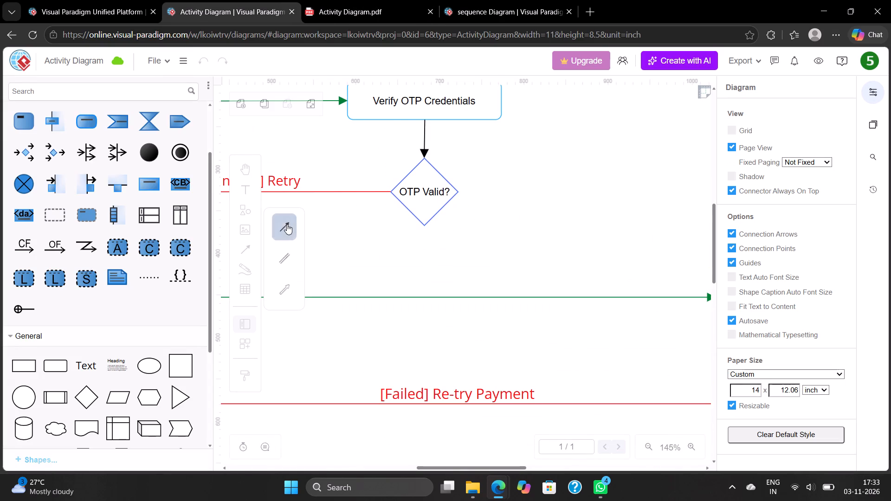
left_click_drag(423, 223, 424, 229)
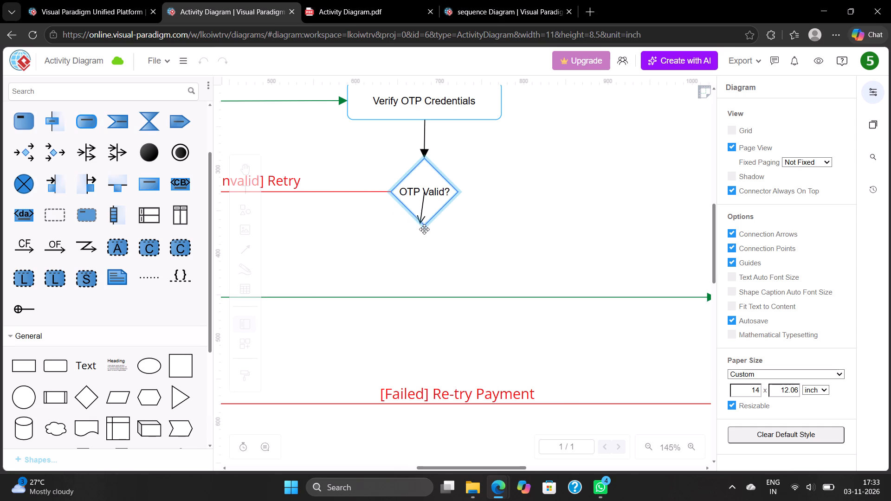
left_click_drag(424, 229, 425, 299)
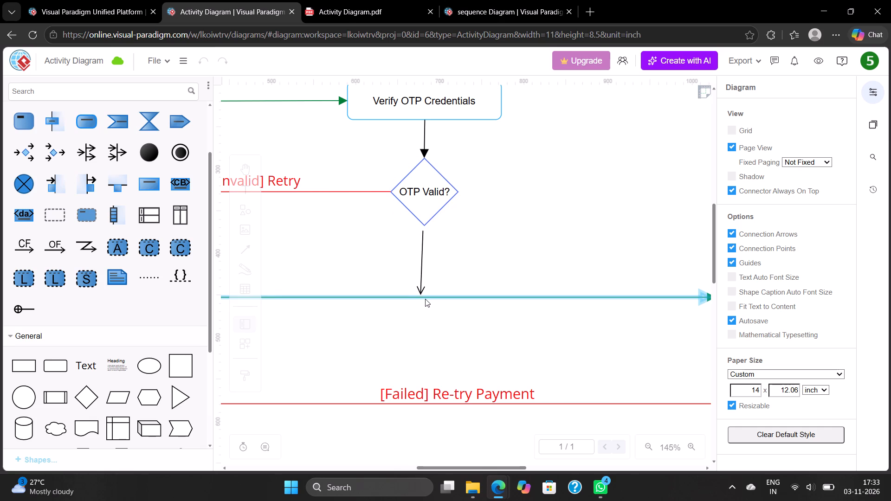
left_click_drag(425, 299, 427, 301)
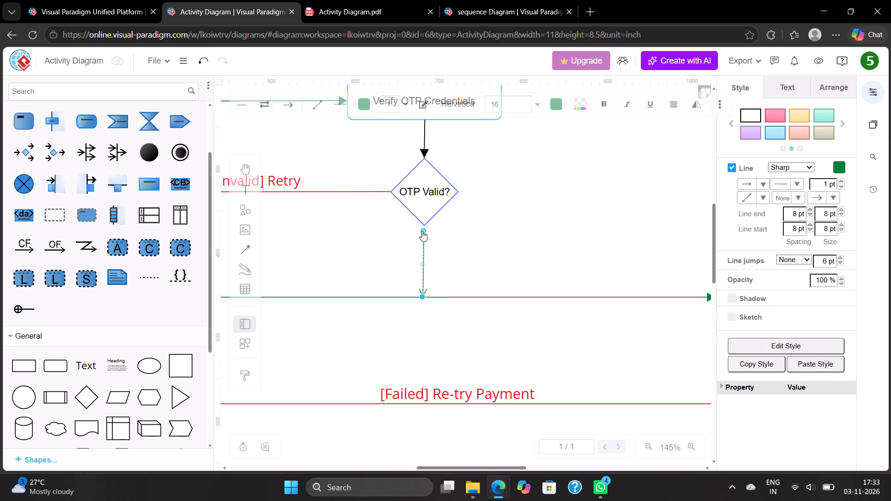
left_click_drag(422, 231, 424, 225)
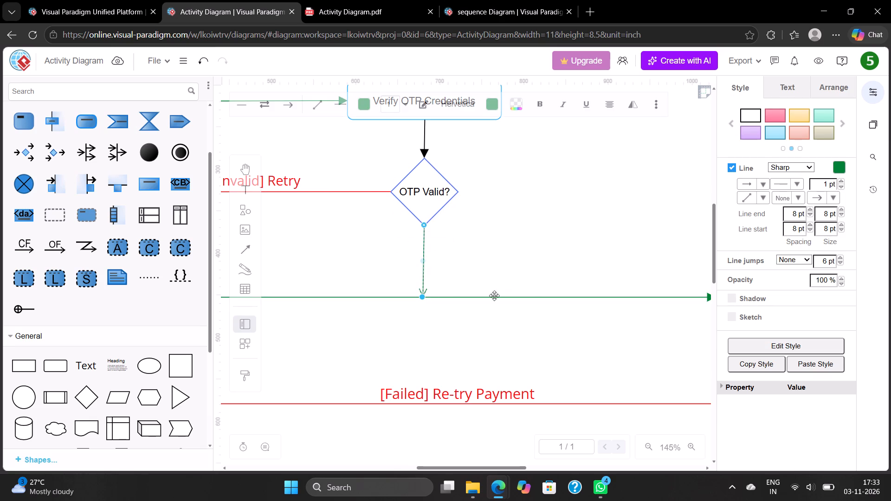
left_click(835, 196)
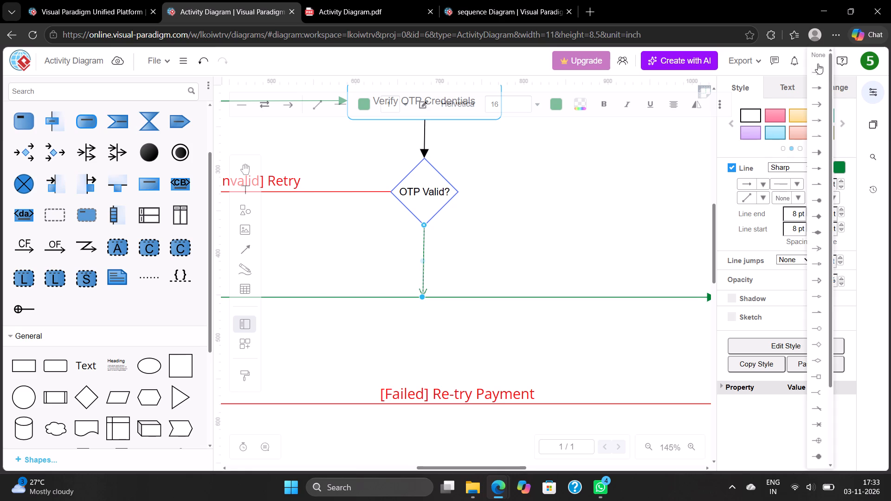
left_click(818, 55)
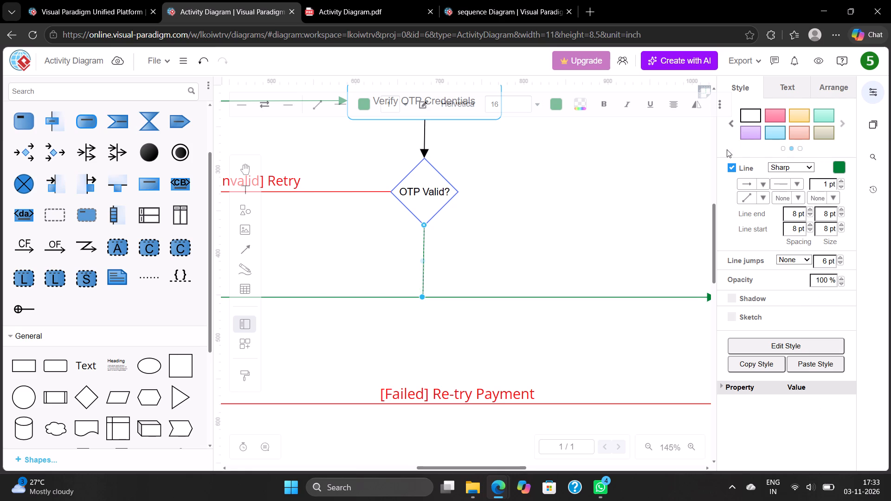
left_click(471, 258)
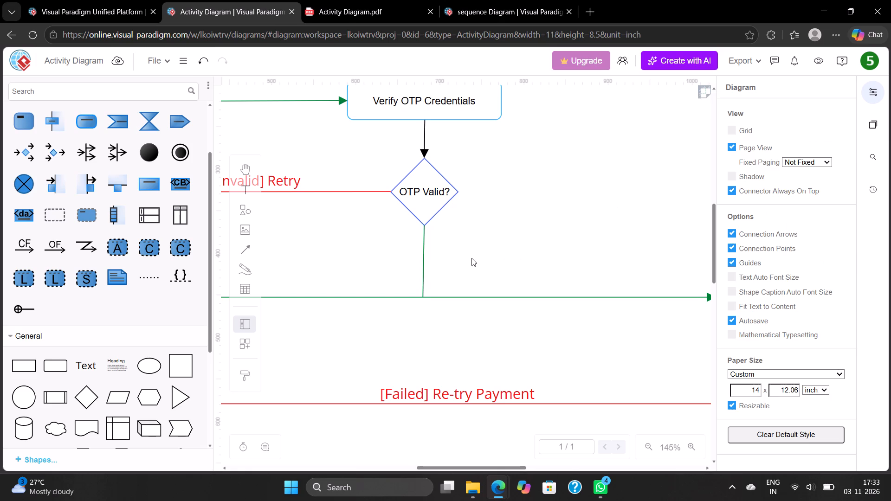
Save the diagram and download a new PDF export of the current page only.
key("ctrl+s")
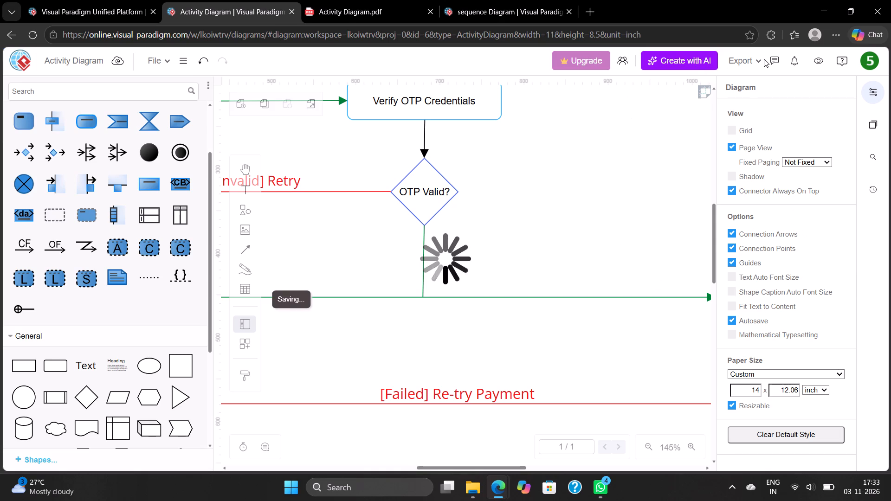
left_click(736, 63)
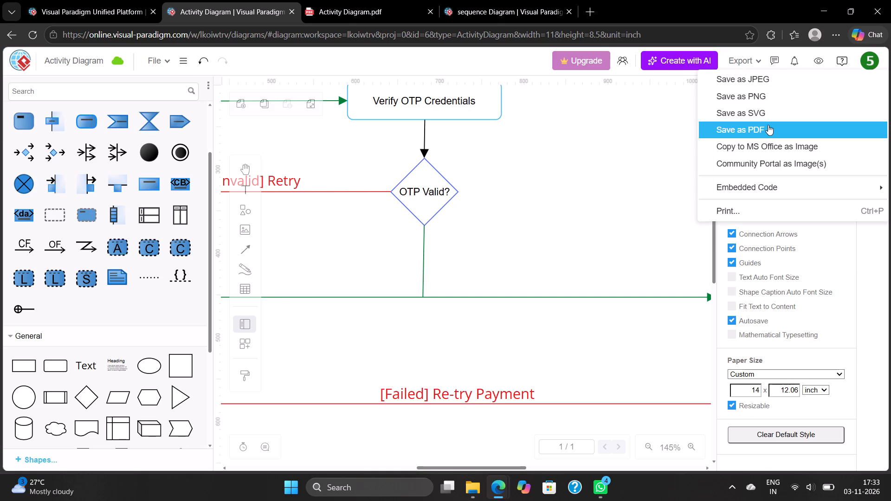
left_click(768, 125)
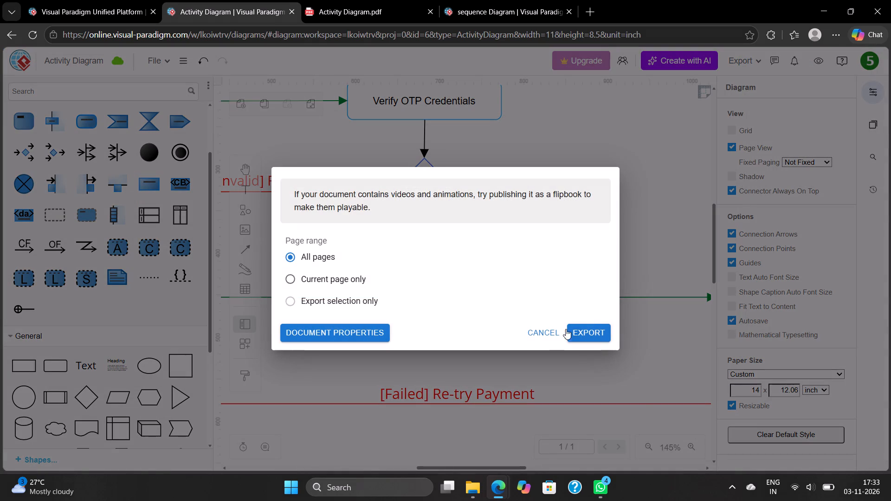
left_click(357, 280)
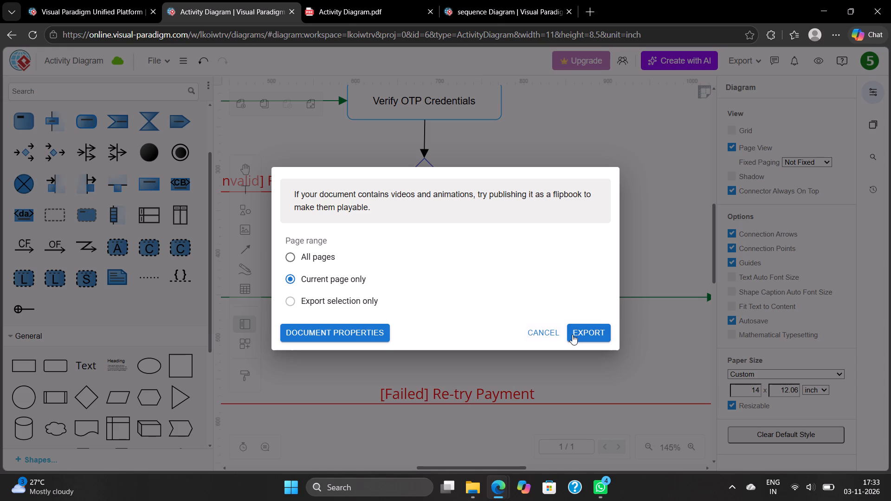
left_click(588, 339)
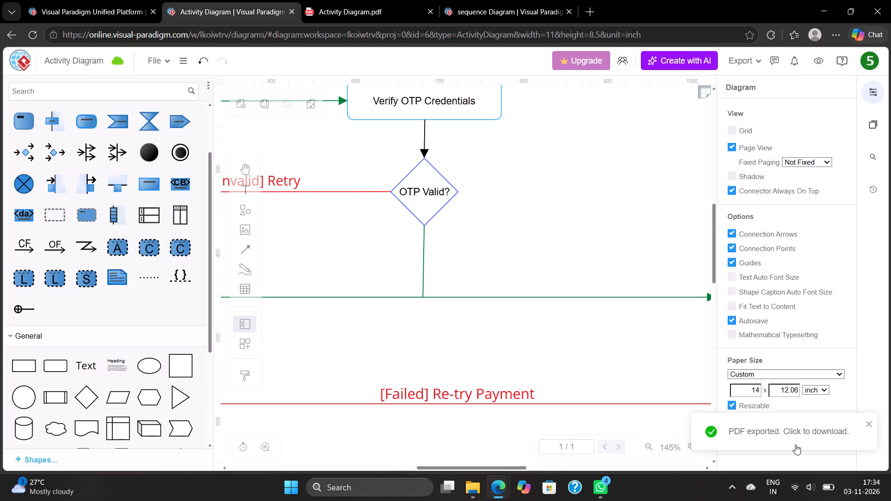
left_click(817, 427)
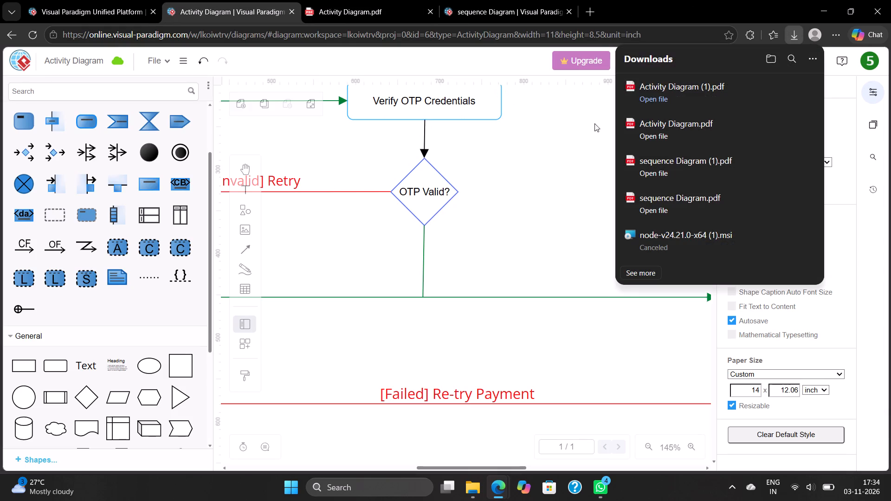
Open the newly downloaded Activity Diagram (1).pdf and check the connector below "OTP Valid?".
left_click(656, 95)
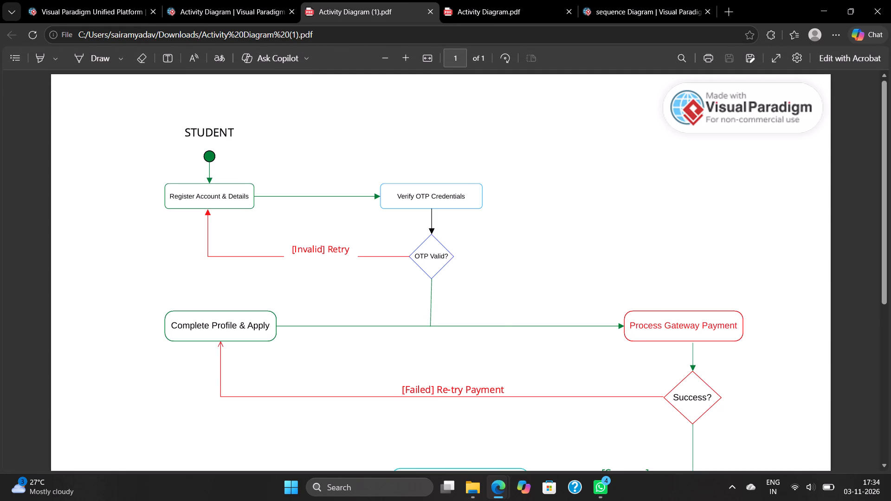
scroll(457, 189, "down", 5)
scroll(457, 189, "up", 2)
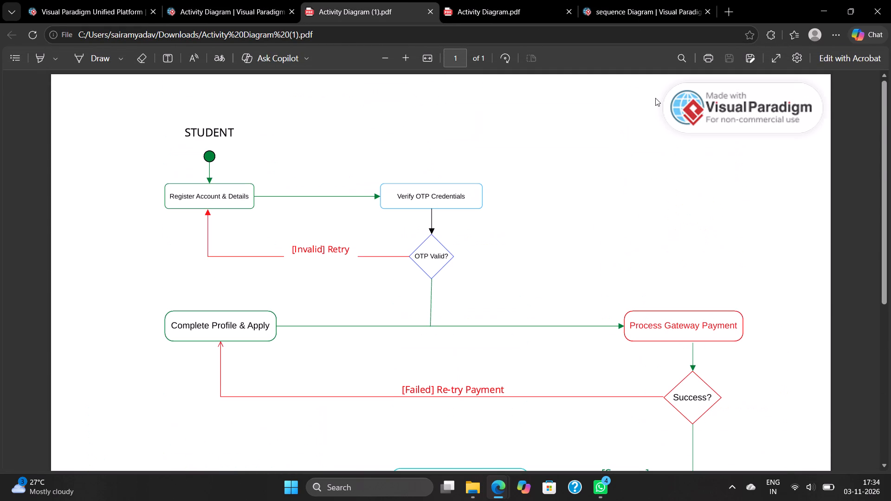
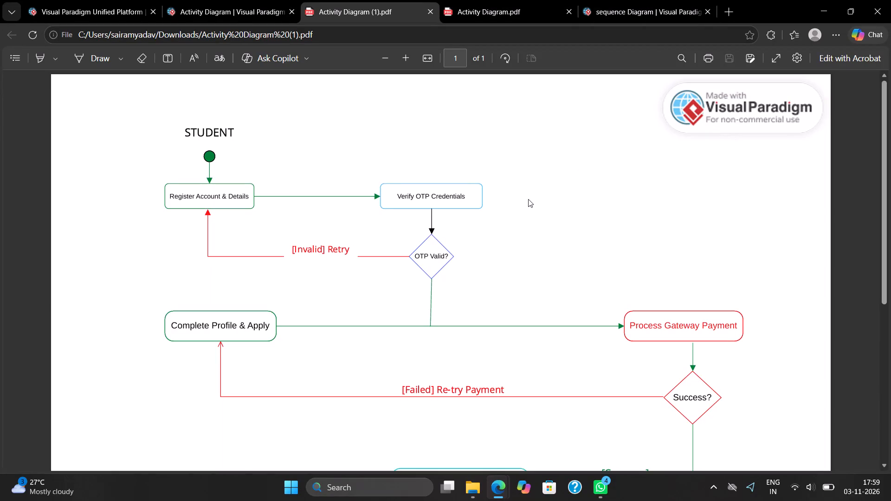
Check the lower part of the exported Activity Diagram (1).pdf, from the "Success?" decision down to the final node.
scroll(528, 199, "down", 9)
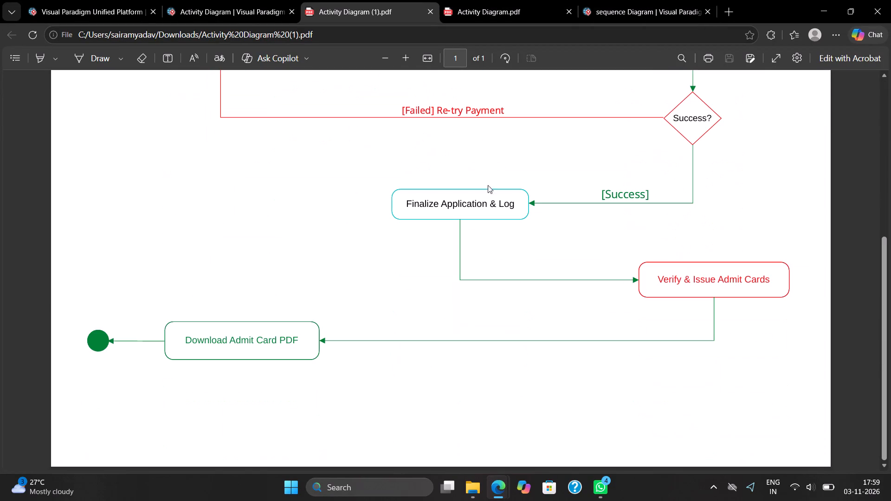
Return to the Unified Platform page and open the Class Diagram listed directly below Use Case Diagram in the Draft project.
left_click(242, 19)
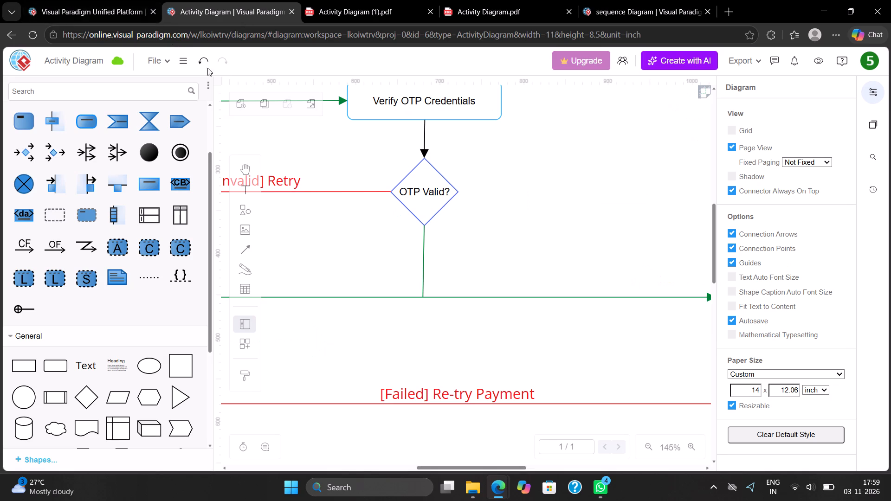
left_click(104, 6)
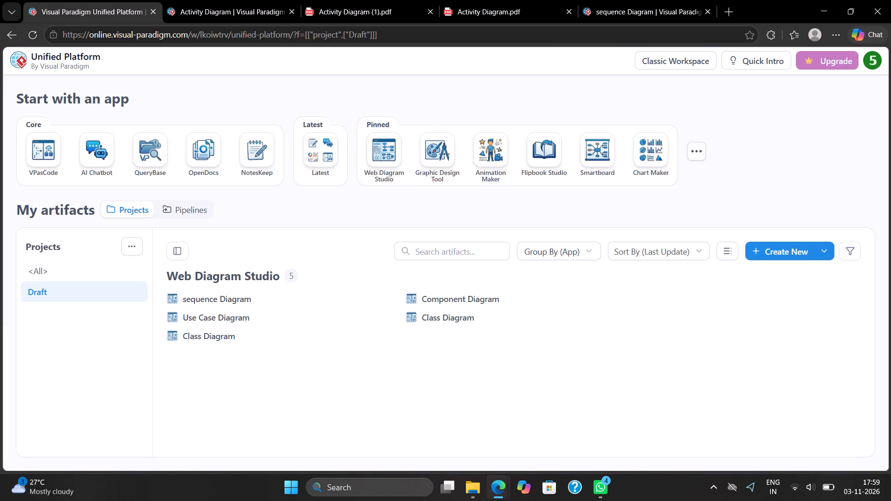
double_click(217, 339)
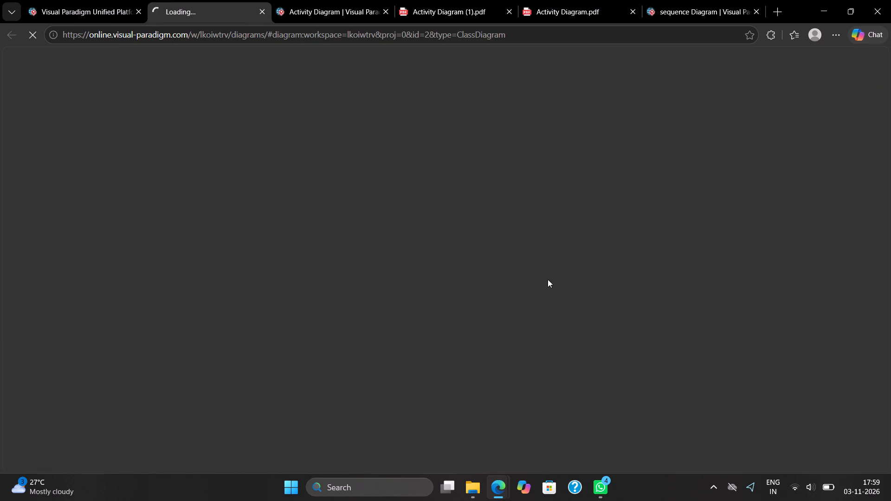
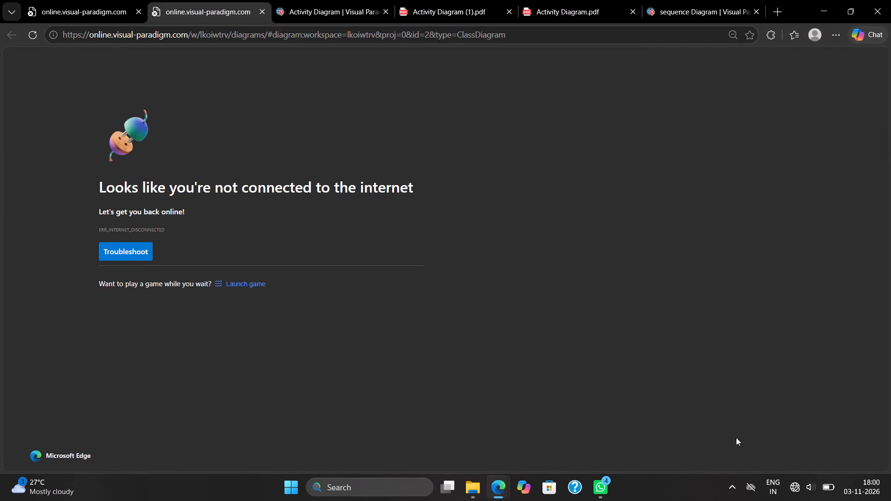
Connect the computer to the vivo T1x Wi-Fi network so the Class Diagram page can load.
left_click(792, 480)
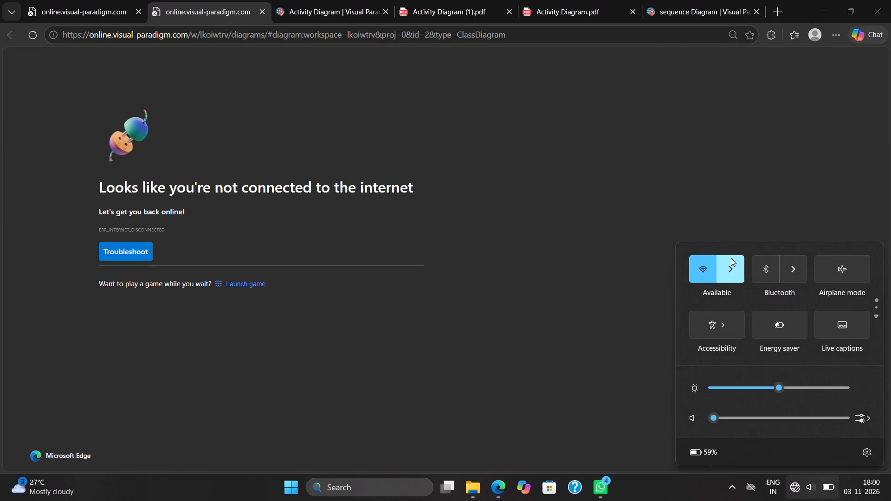
left_click(731, 268)
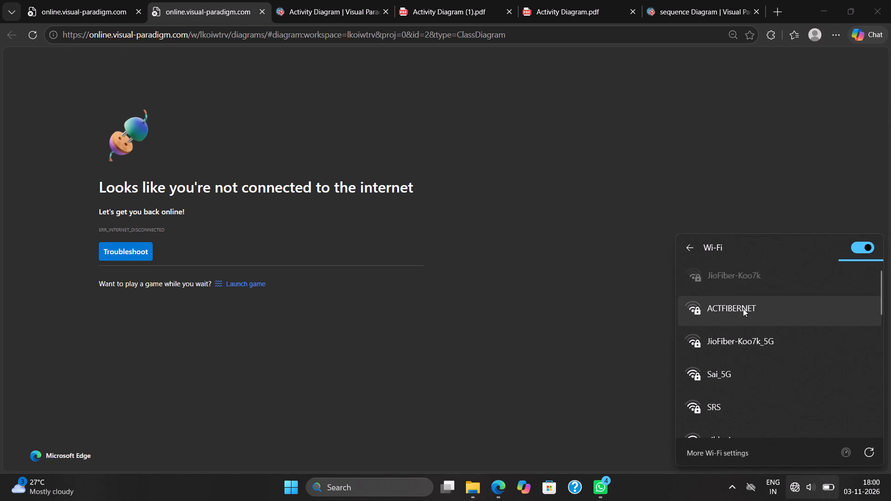
left_click(752, 276)
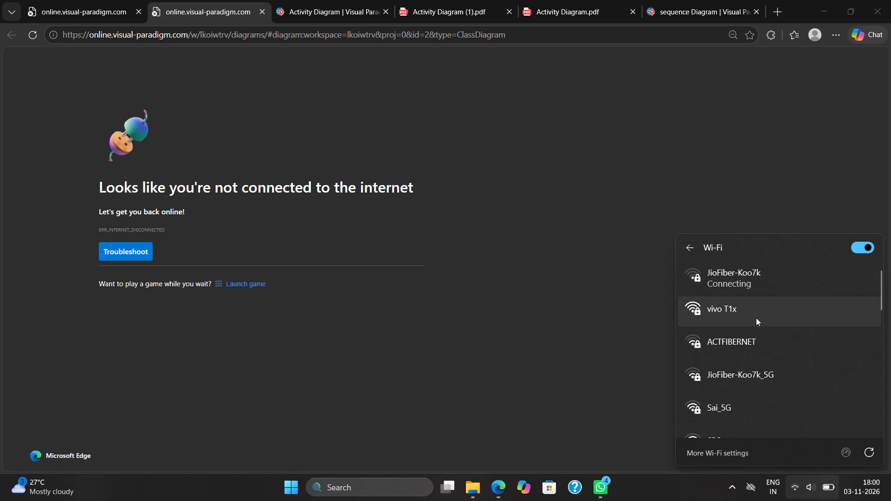
left_click(756, 318)
left_click(804, 360)
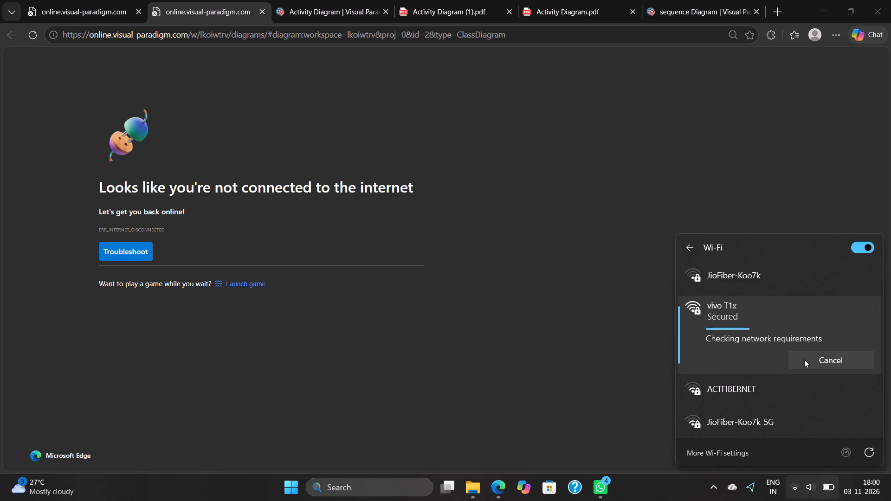
left_click(781, 183)
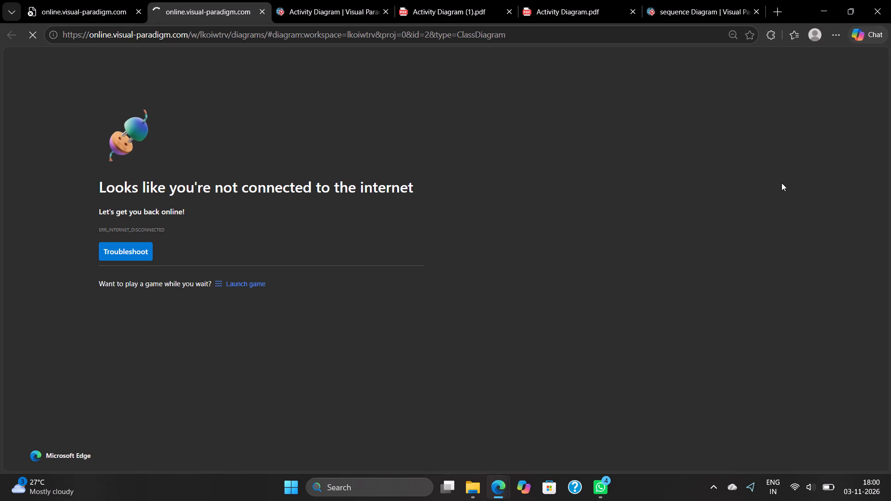
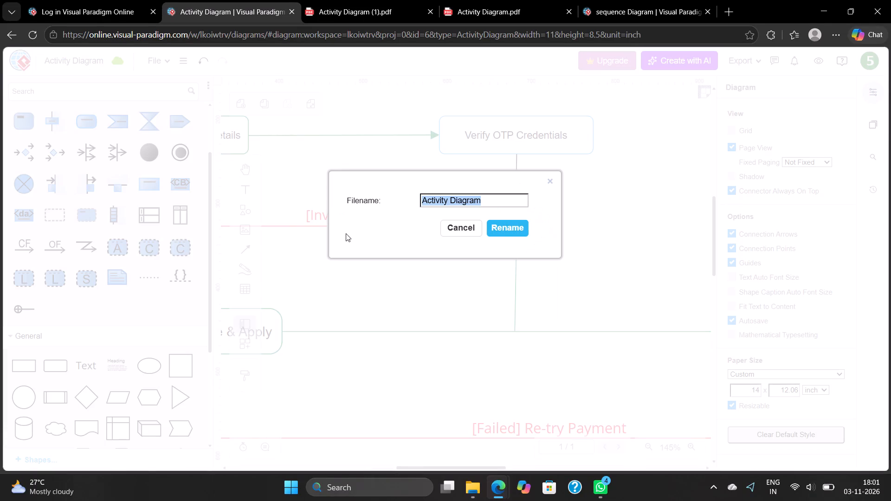
Dismiss the filename prompt for the Activity Diagram without renaming it.
left_click(549, 185)
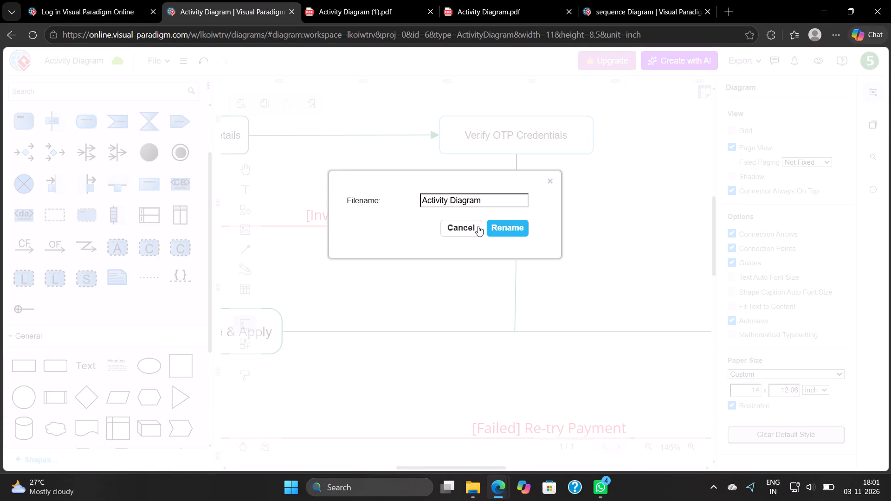
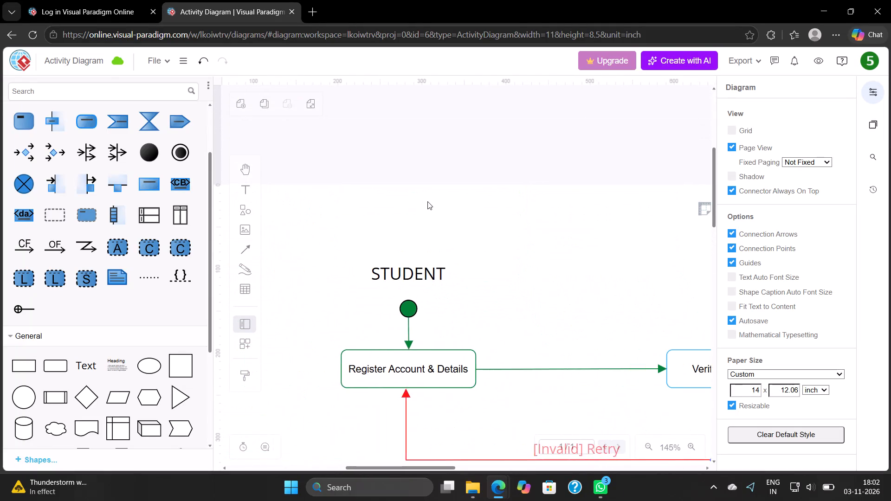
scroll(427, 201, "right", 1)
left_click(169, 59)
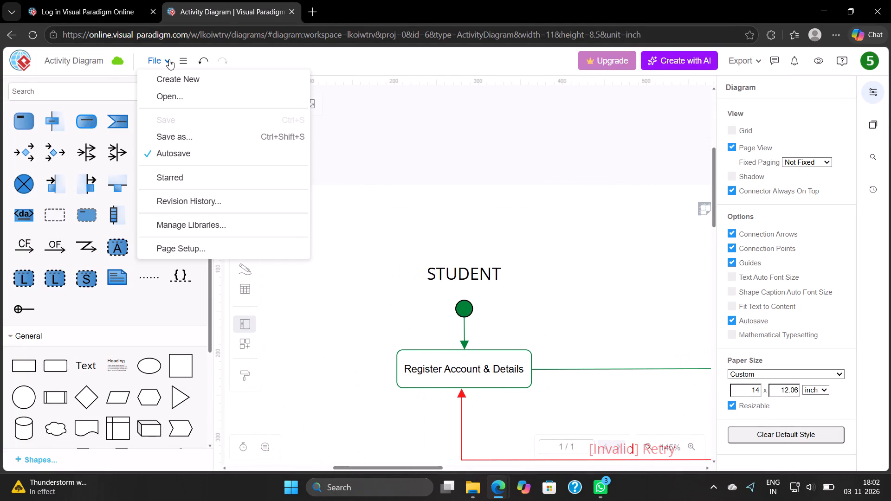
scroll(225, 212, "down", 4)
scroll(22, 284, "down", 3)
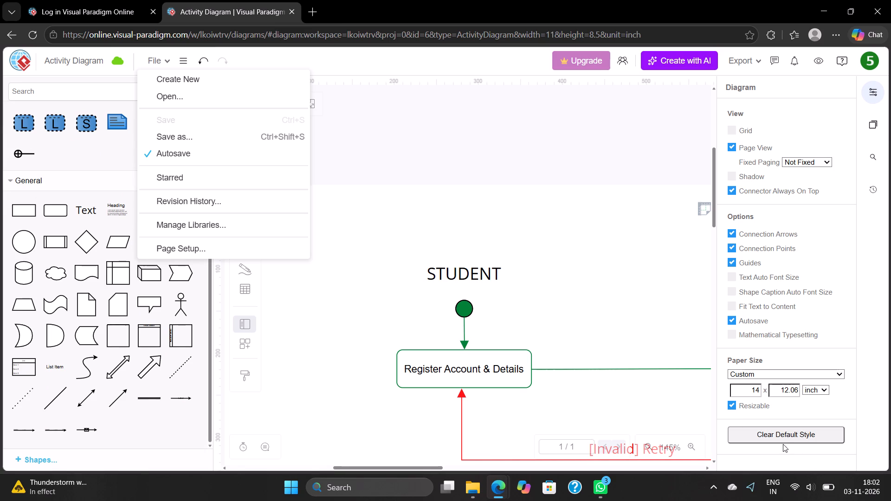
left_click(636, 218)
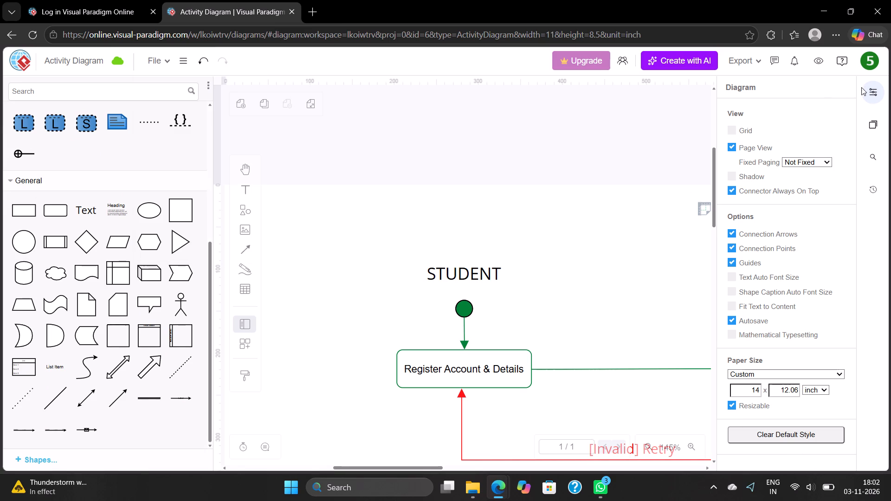
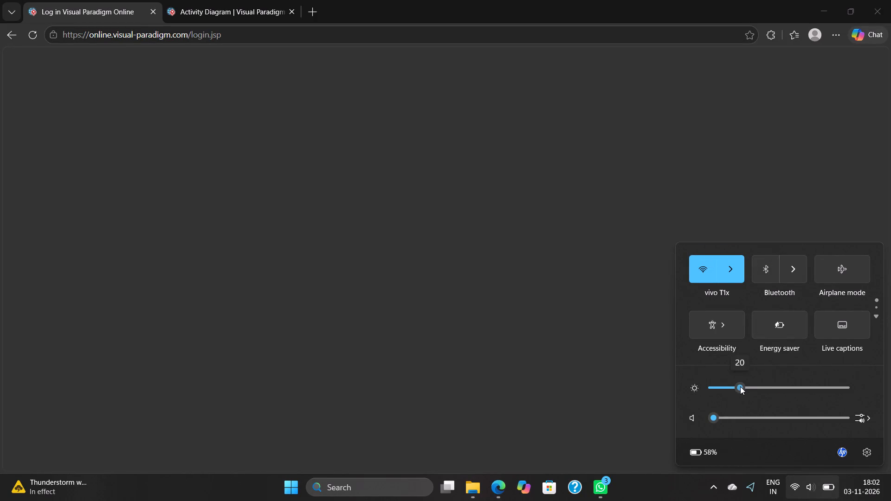
Raise the display brightness to roughly a third of its range.
left_click(758, 384)
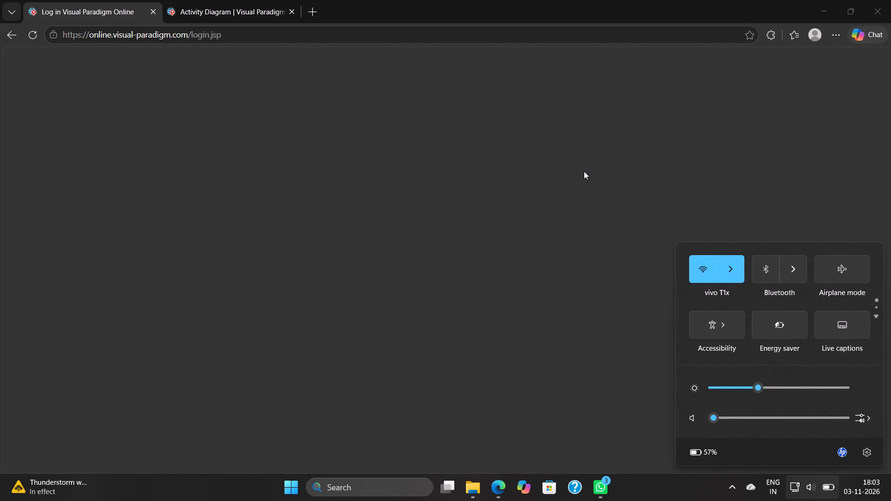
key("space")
Disconnect the computer from the vivo T1x Wi-Fi network.
left_click(732, 266)
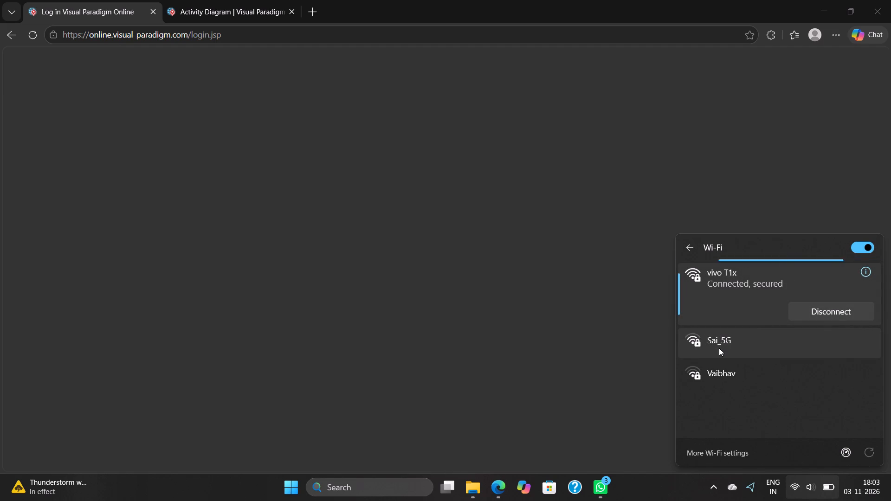
left_click(821, 311)
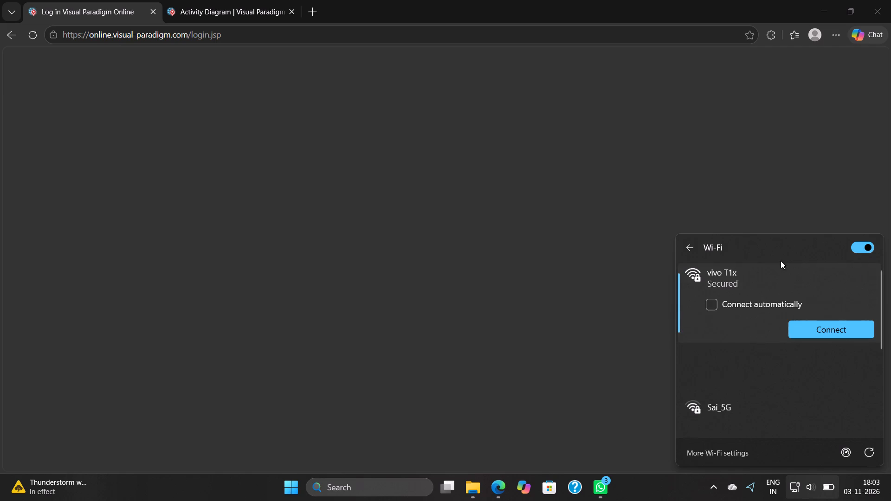